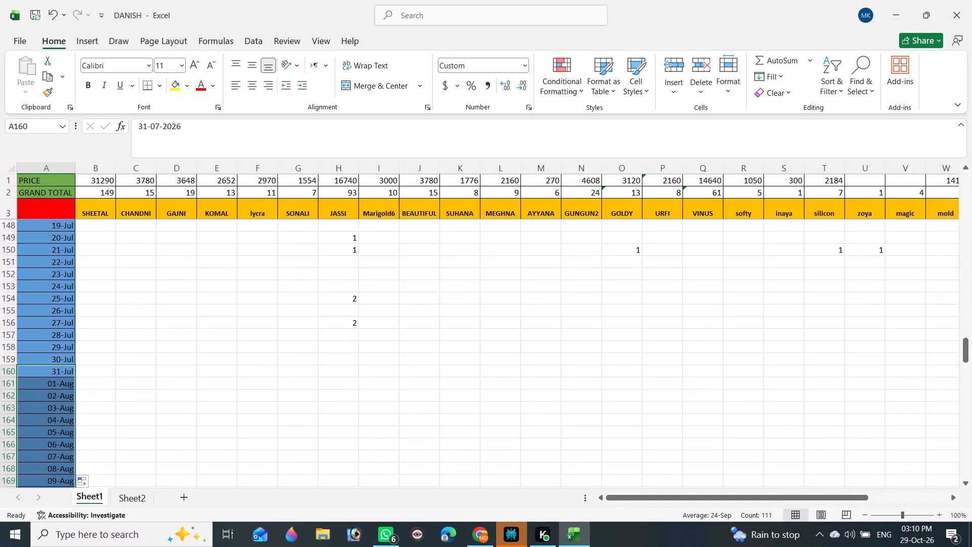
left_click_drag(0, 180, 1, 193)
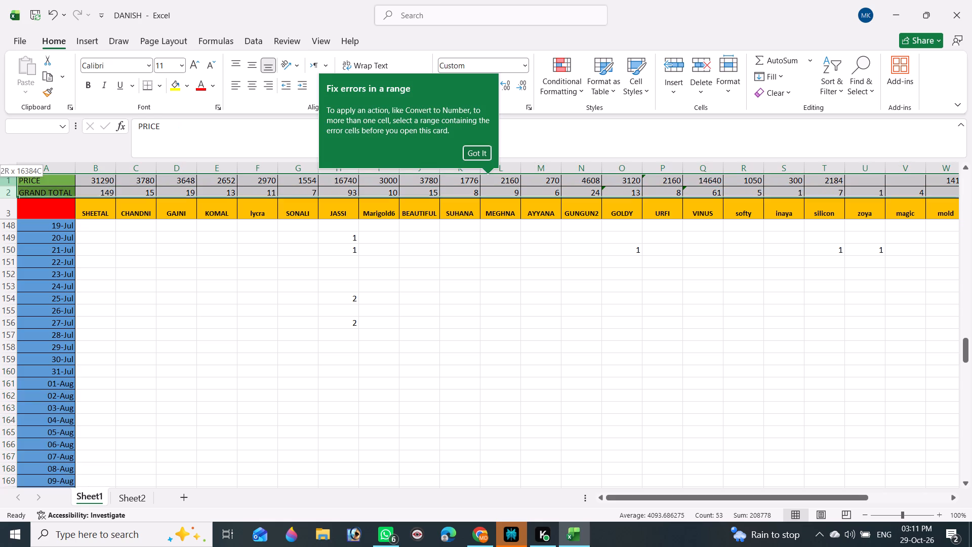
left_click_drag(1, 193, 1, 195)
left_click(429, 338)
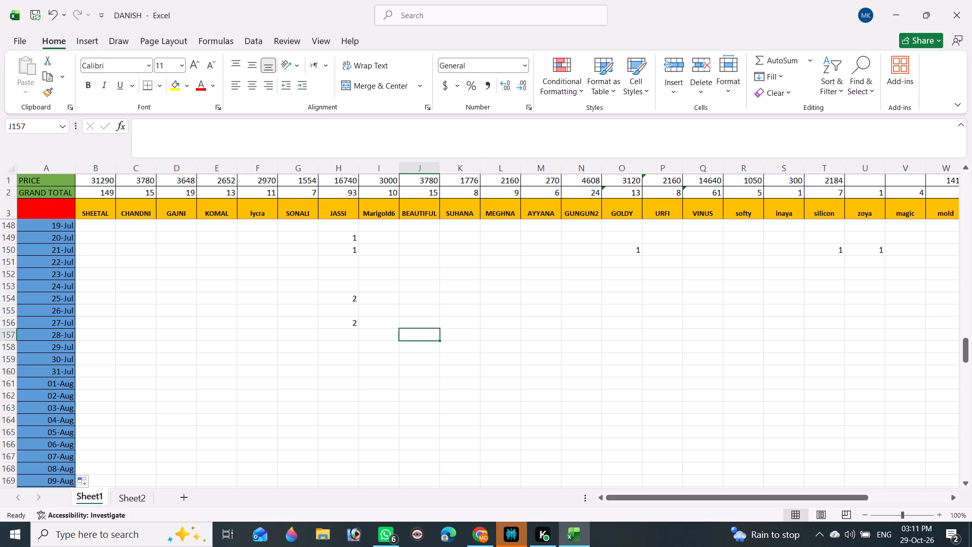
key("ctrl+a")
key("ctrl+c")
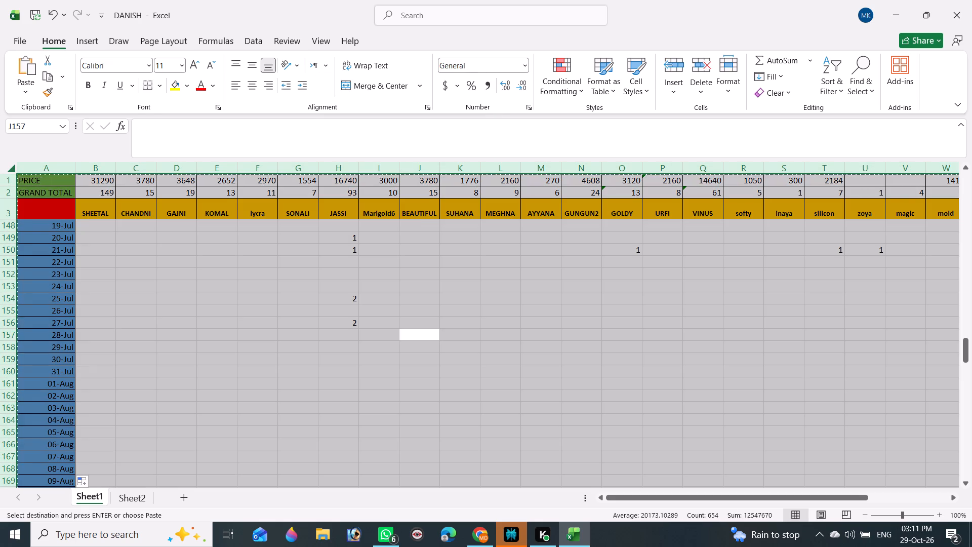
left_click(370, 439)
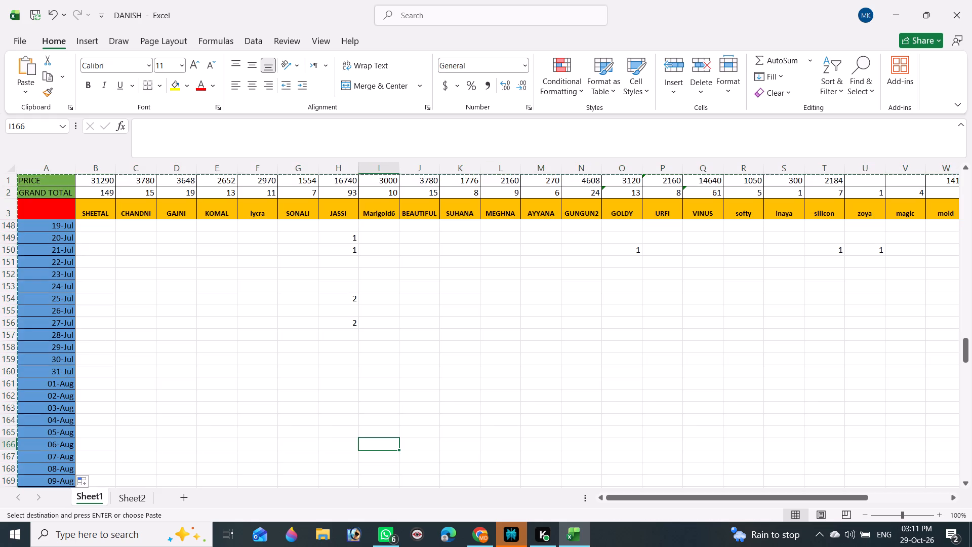
Examine Sheet1's date rows from late July into the following months and its product columns through to MOLD FOAM.
left_click_drag(963, 351, 965, 365)
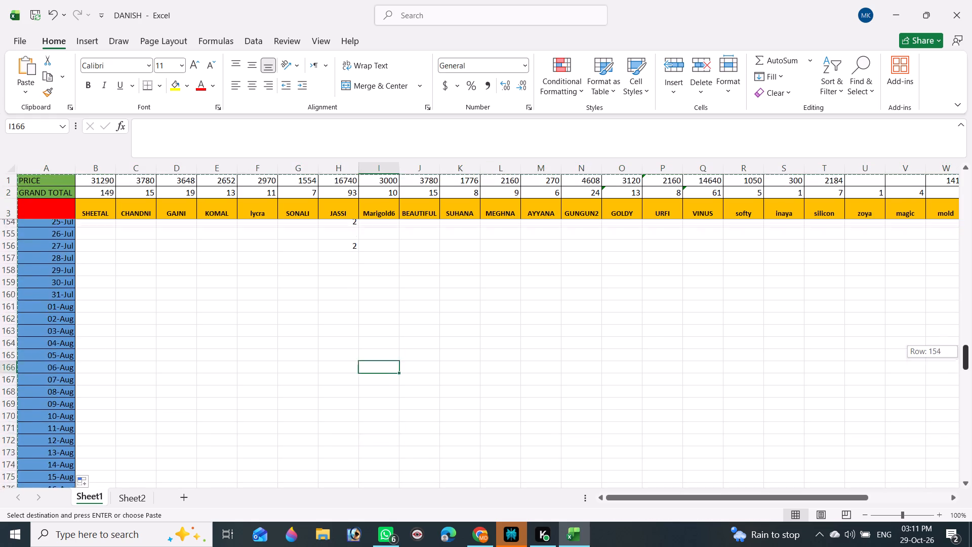
left_click_drag(965, 365, 971, 364)
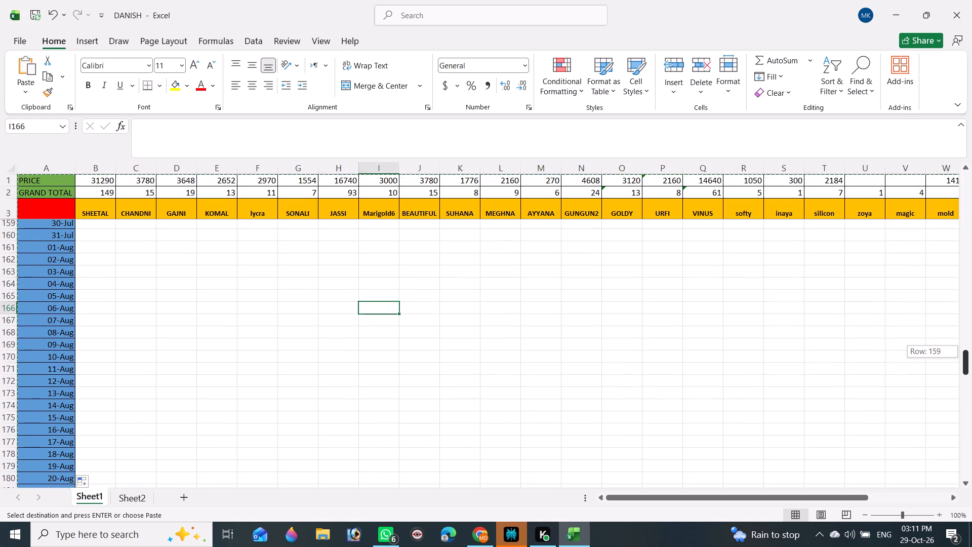
left_click_drag(971, 364, 970, 353)
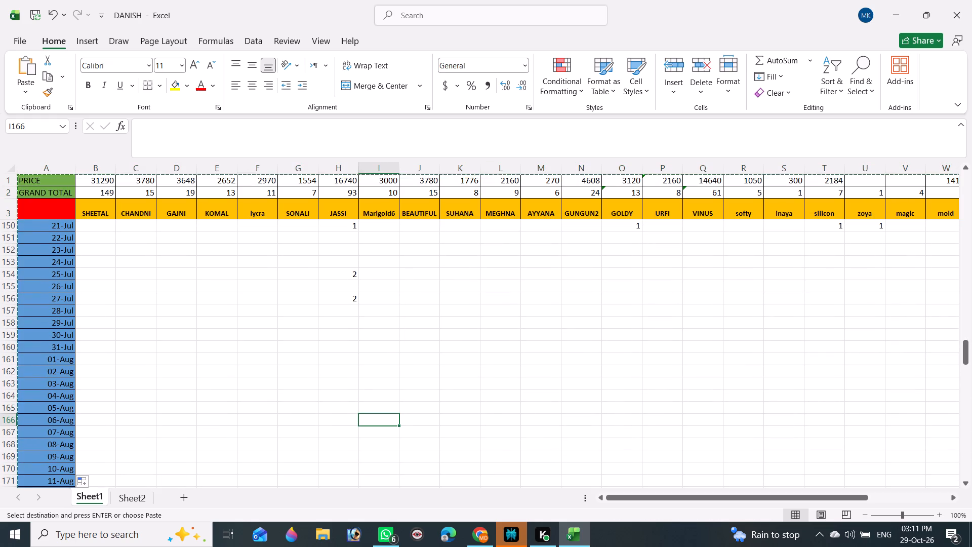
left_click_drag(55, 358, 51, 546)
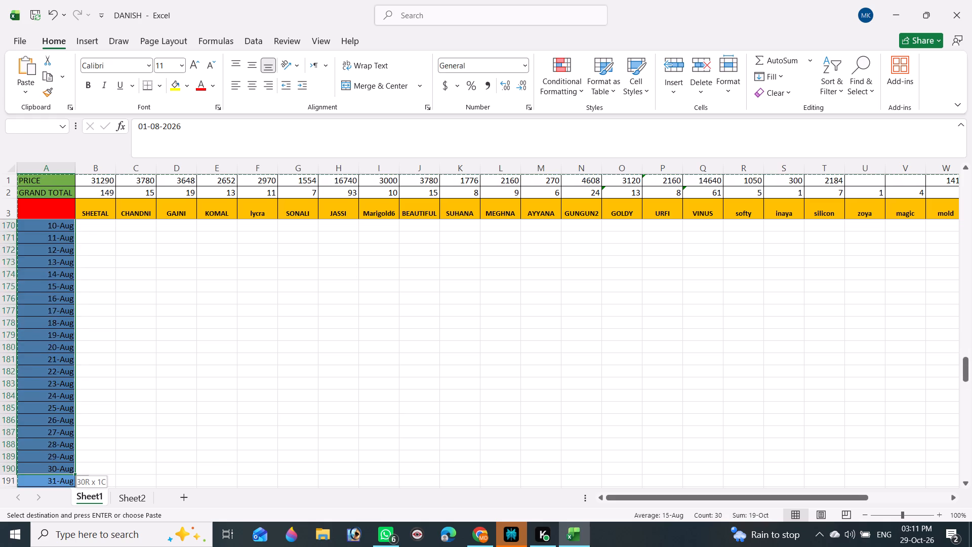
left_click_drag(51, 546, 51, 543)
scroll(221, 376, "down", 1)
scroll(221, 376, "up", 9)
scroll(219, 377, "down", 1)
scroll(219, 377, "up", 2)
left_click_drag(966, 438, 963, 412)
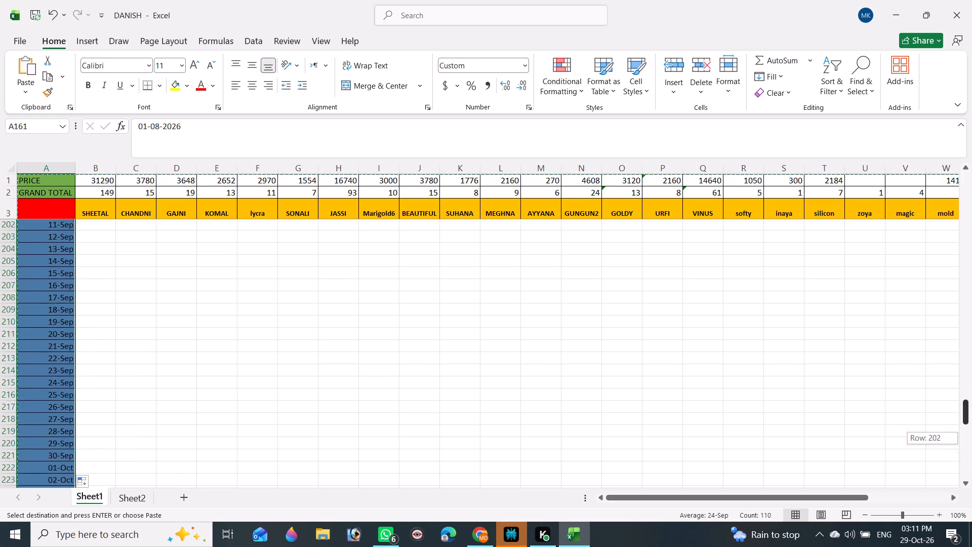
left_click_drag(963, 412, 959, 356)
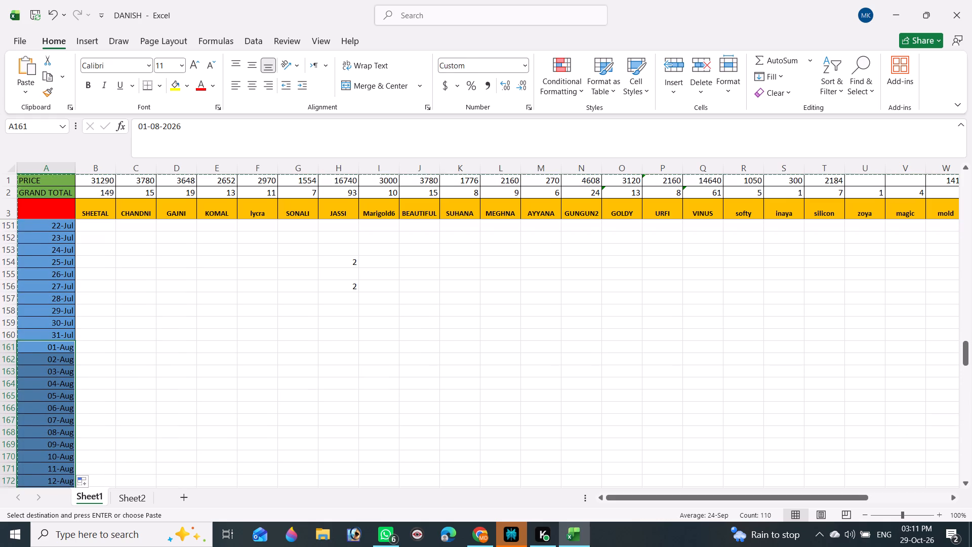
left_click(611, 376)
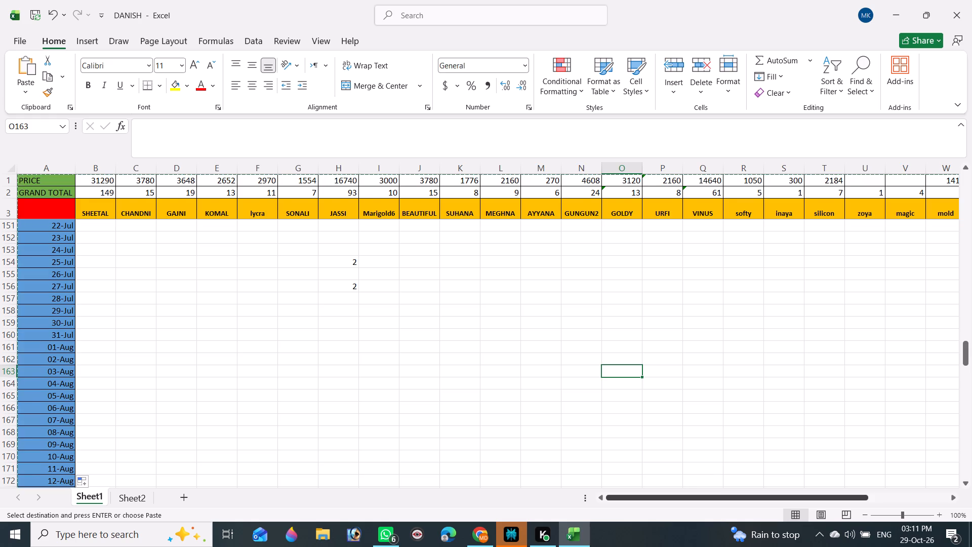
left_click_drag(714, 494, 802, 491)
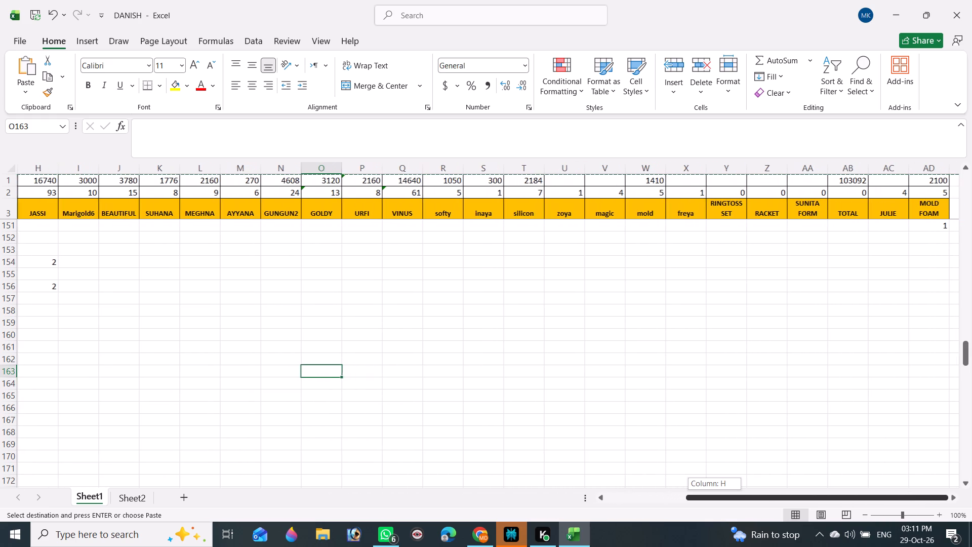
left_click_drag(802, 491, 754, 493)
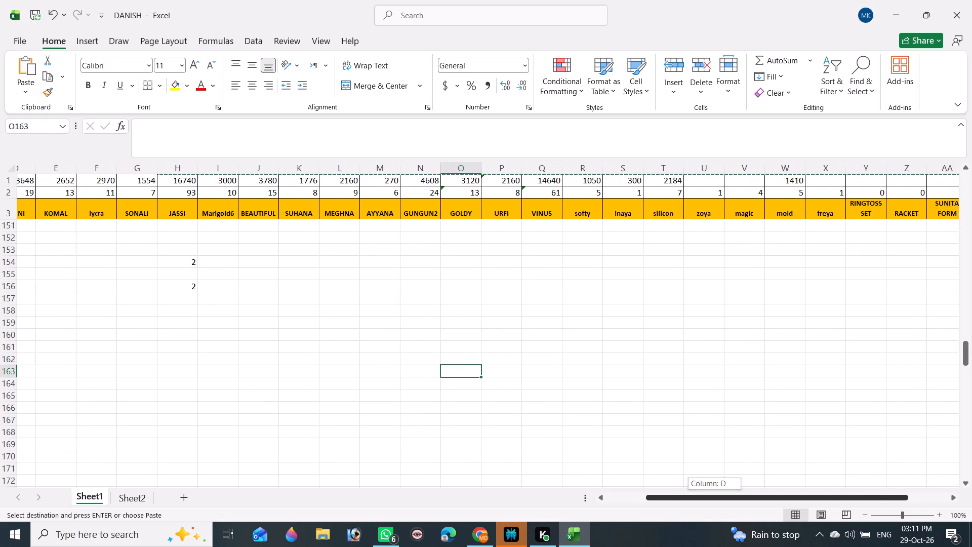
left_click_drag(754, 493, 706, 496)
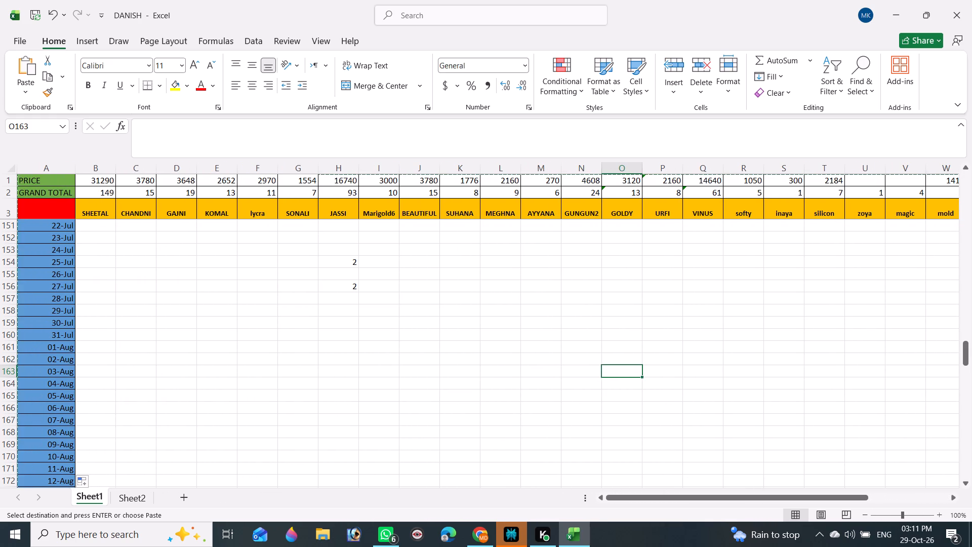
Inspect the grand total and price formulas of the GUNGUN2 column.
left_click(575, 212)
left_click(579, 194)
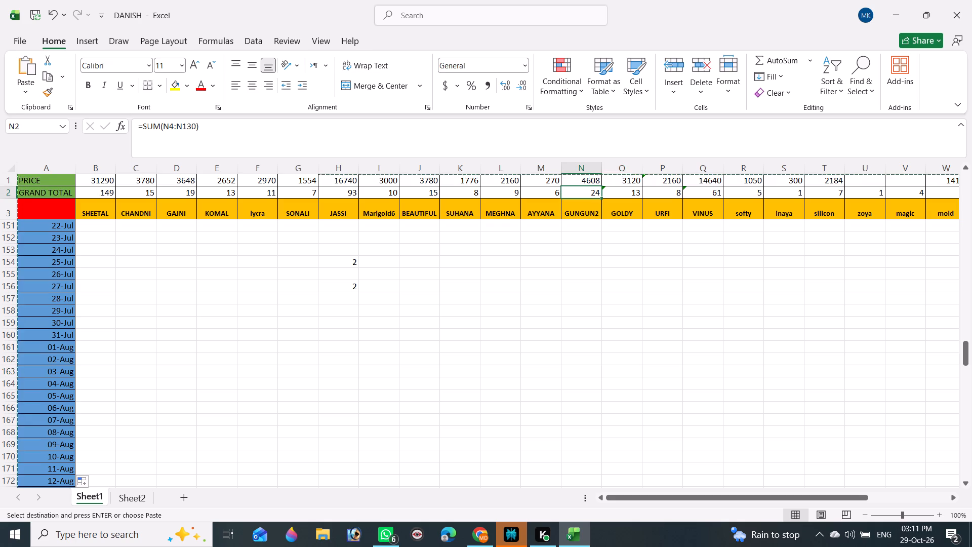
left_click(579, 179)
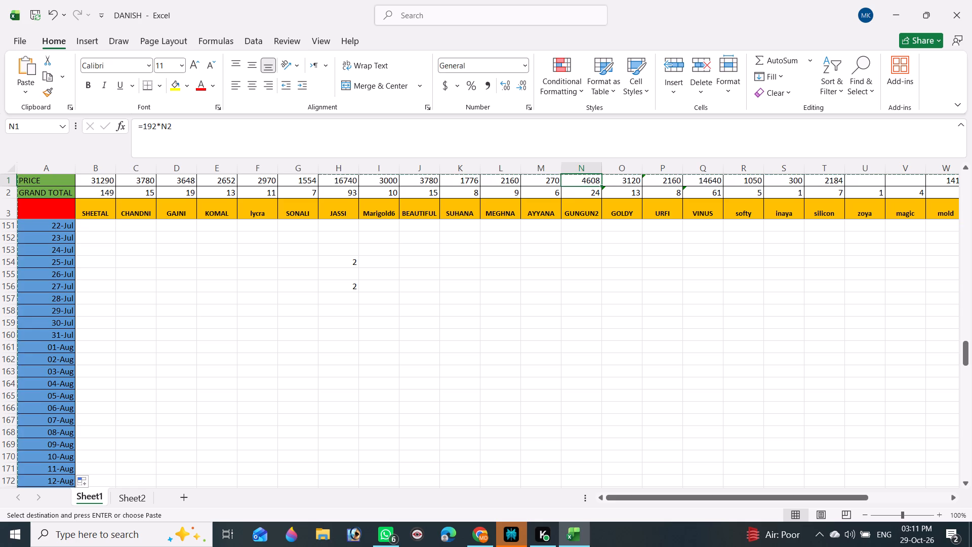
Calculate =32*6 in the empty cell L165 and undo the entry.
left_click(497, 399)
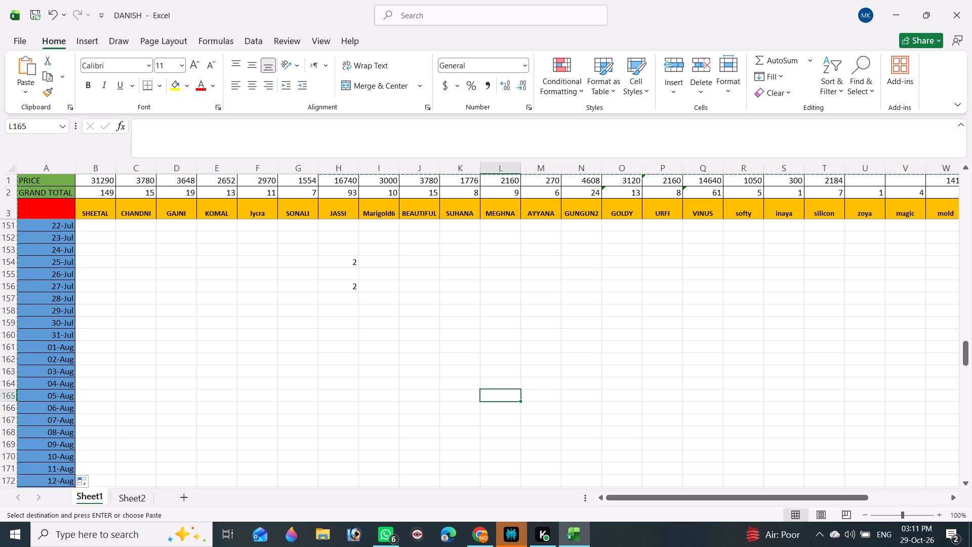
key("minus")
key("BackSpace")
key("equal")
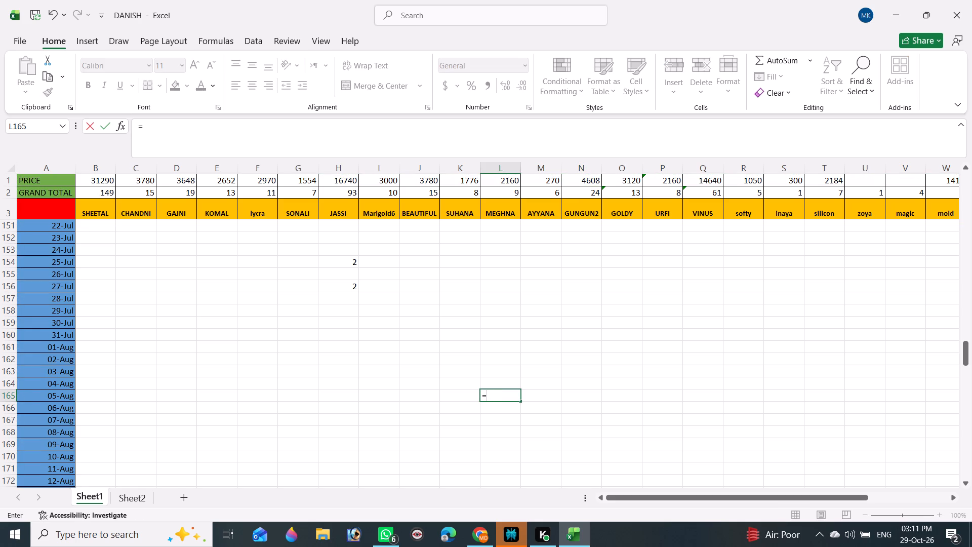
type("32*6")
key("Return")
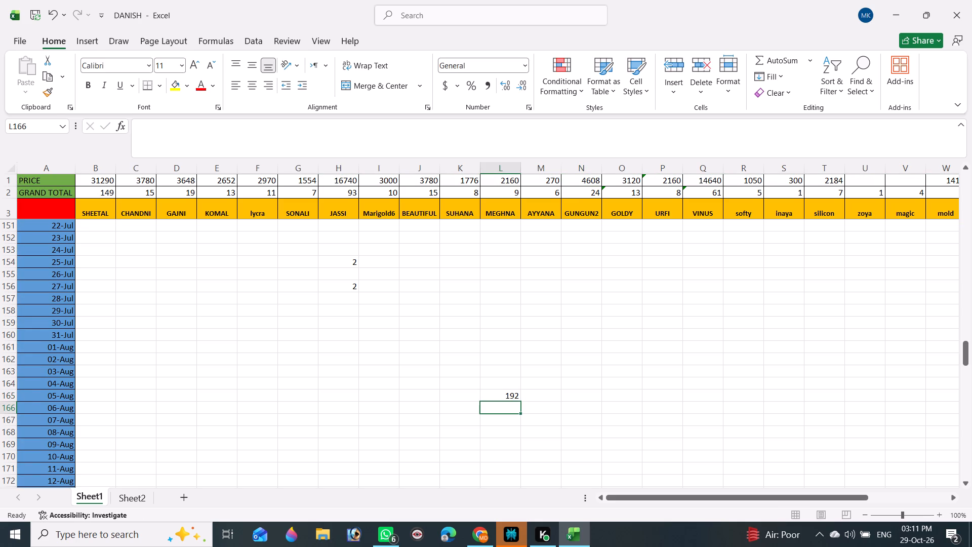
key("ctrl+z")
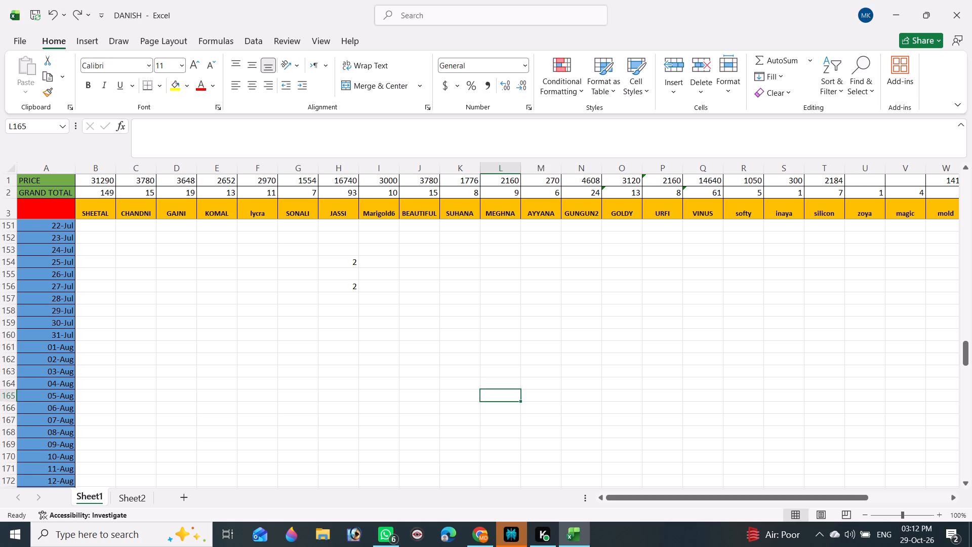
Add a new blank worksheet after Sheet2.
scroll(618, 306, "up", 3)
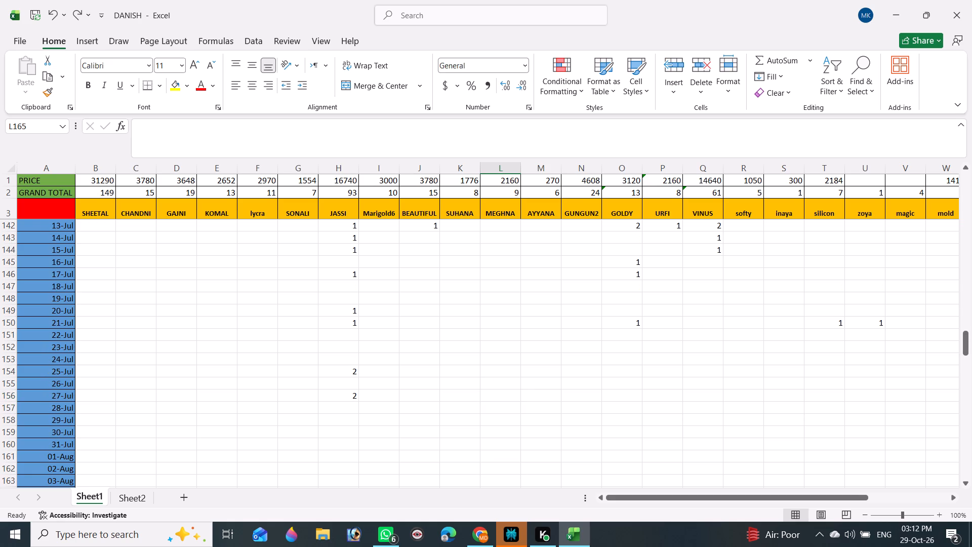
scroll(618, 306, "down", 2)
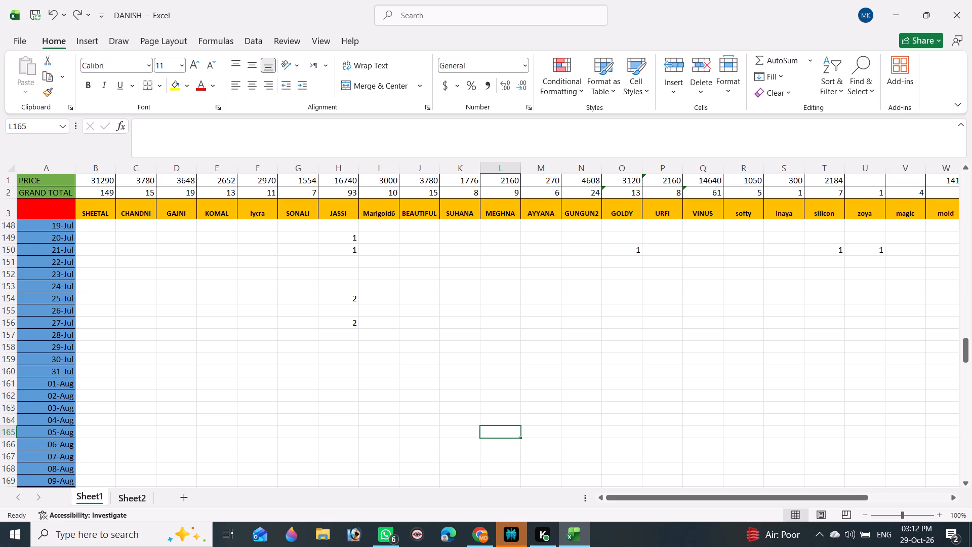
left_click(135, 499)
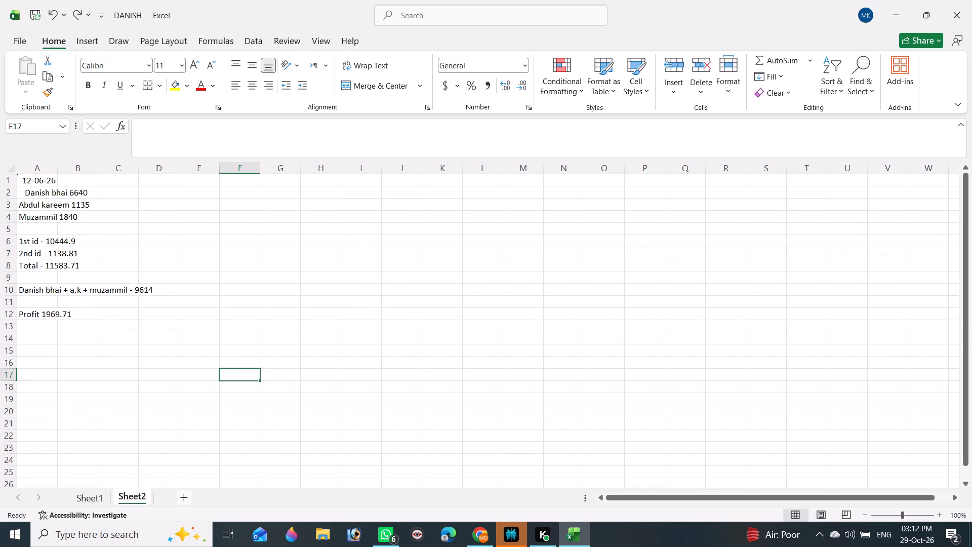
left_click(188, 496)
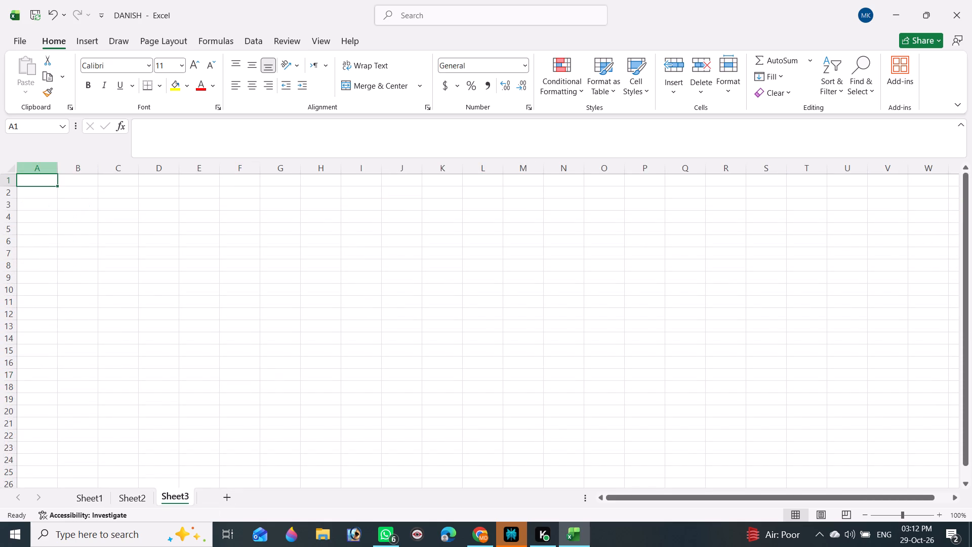
Copy the PRICE, GRAND TOTAL and red header cells A1:A3 from Sheet1 to A1 of Sheet3 and autofit column A.
left_click(86, 498)
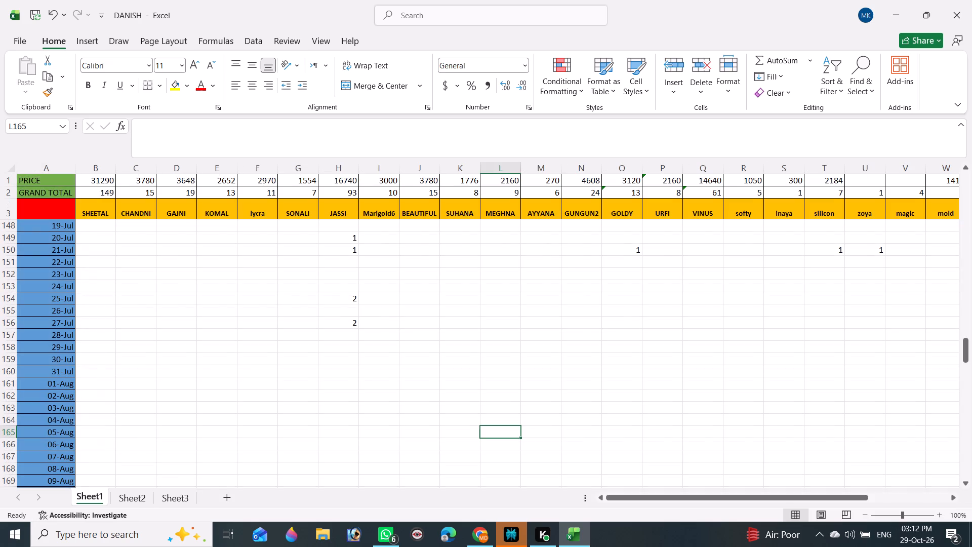
left_click_drag(35, 182, 39, 205)
key("ctrl+c")
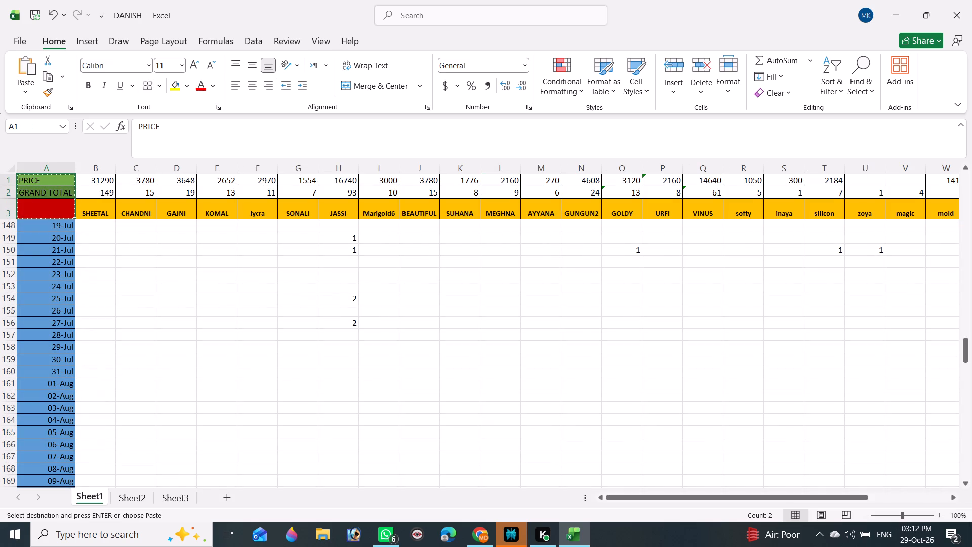
left_click(188, 497)
key("ctrl+v")
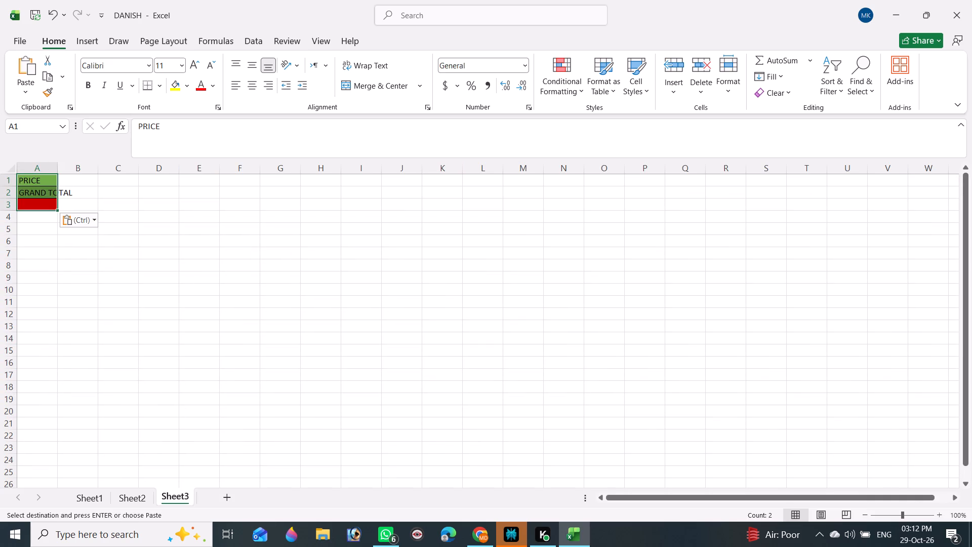
double_click(58, 167)
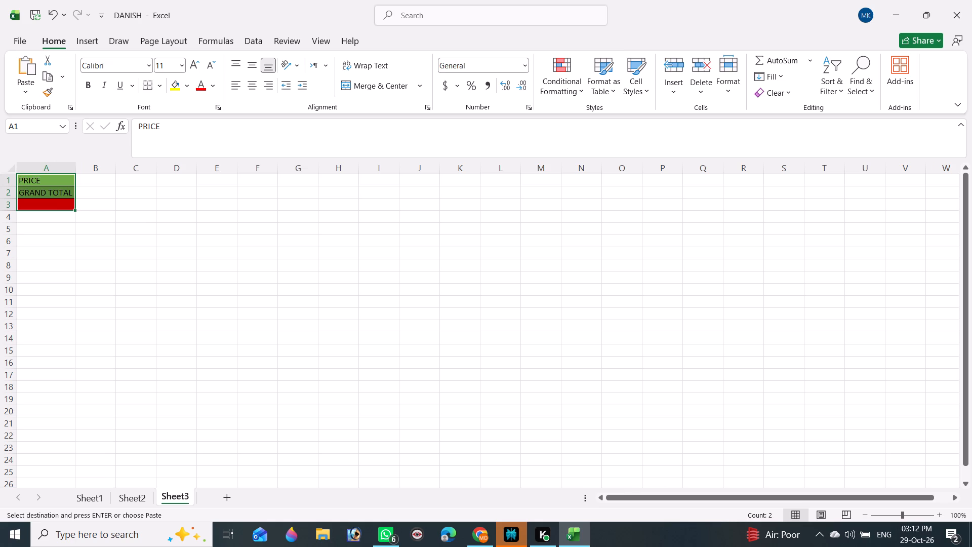
Enter the product headings GUNGUN, MARIGOLD, MEGHNA, RUPA, MAGIC, VANILLA and ZOYA across cells B3 to H3.
left_click(81, 198)
left_click(88, 209)
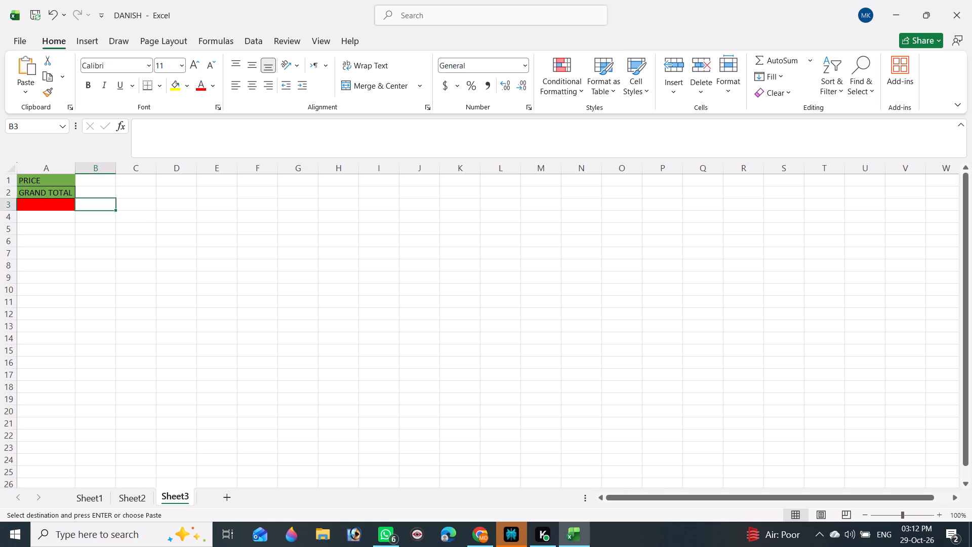
type("gun")
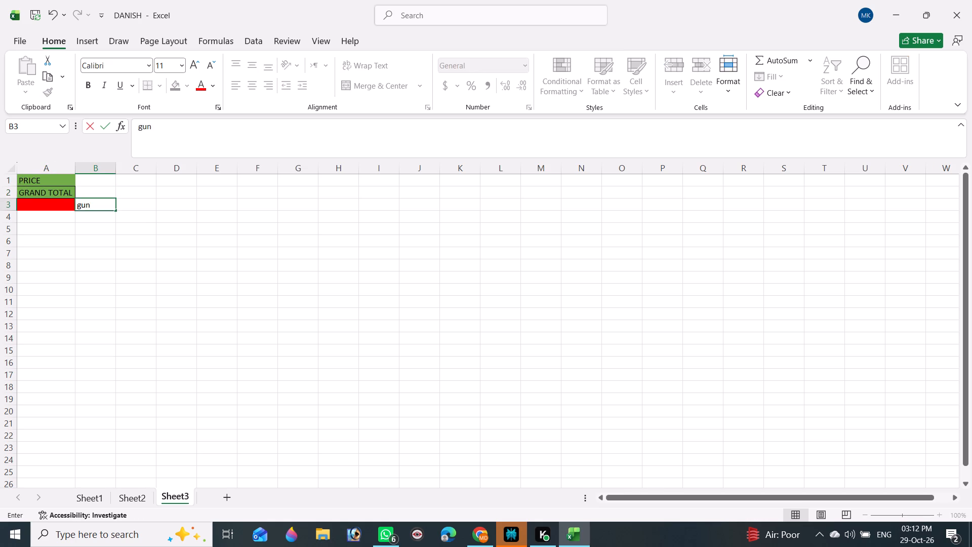
key("BackSpace")
key("BackSpace")
type("GUNGUN")
key("Tab")
type("MARIGOLD")
key("Tab")
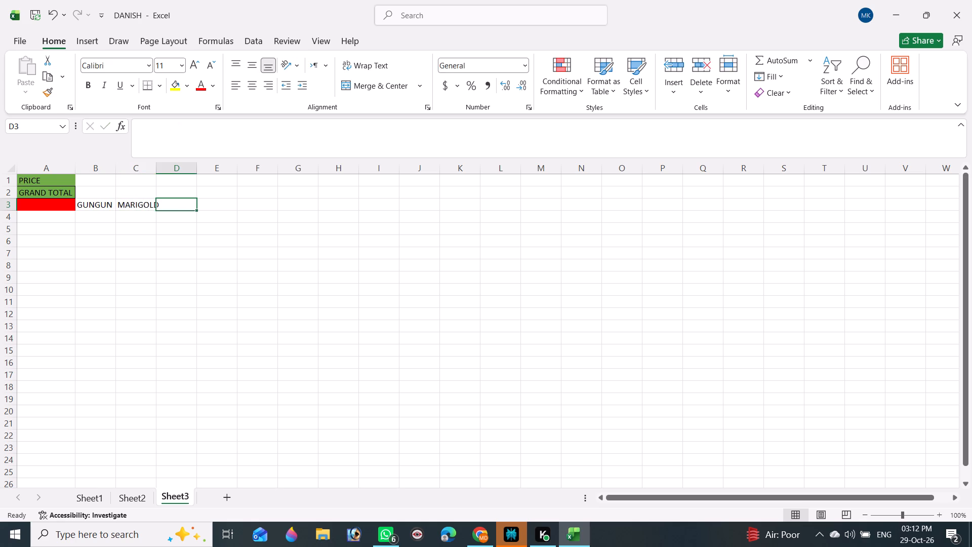
type("MEGHNA")
key("Tab")
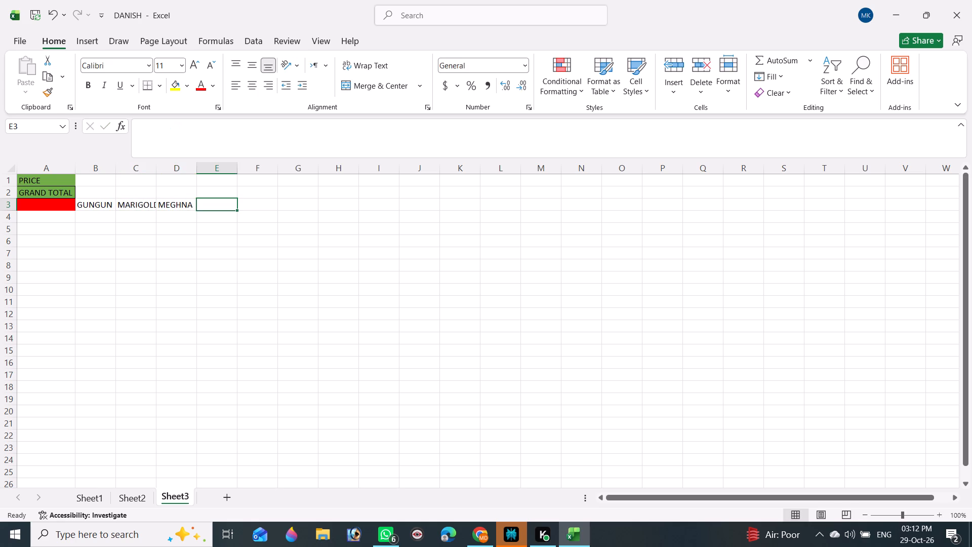
type("RUPA")
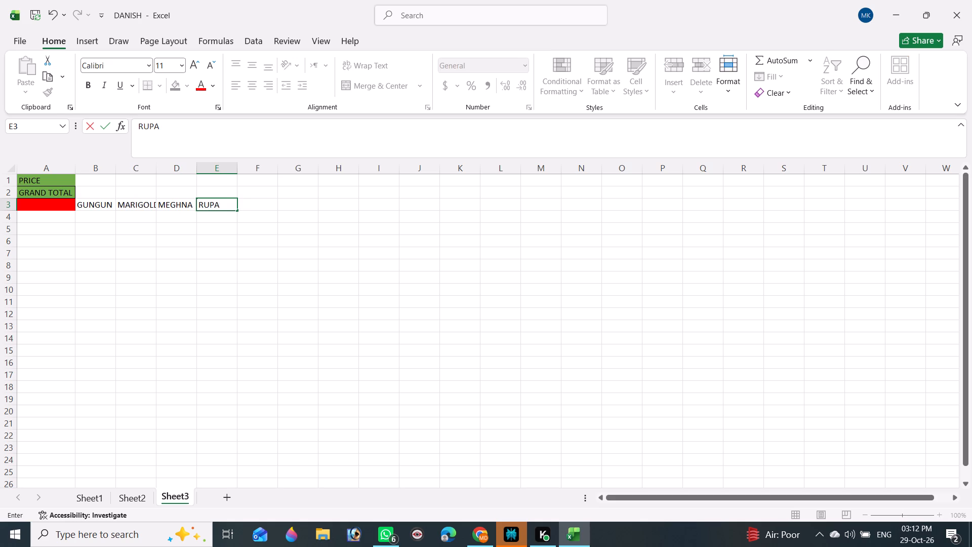
key("Tab")
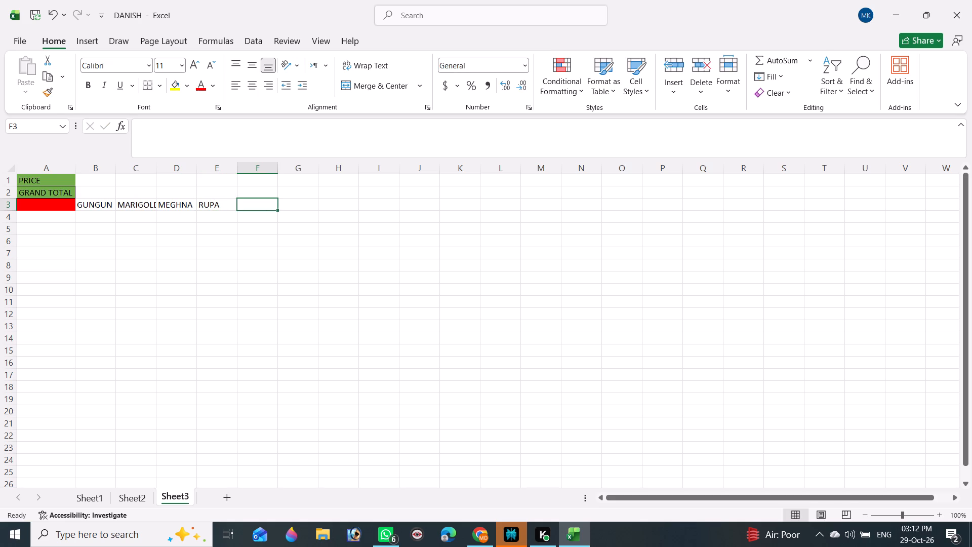
type("MAGIC")
key("Tab")
key("space")
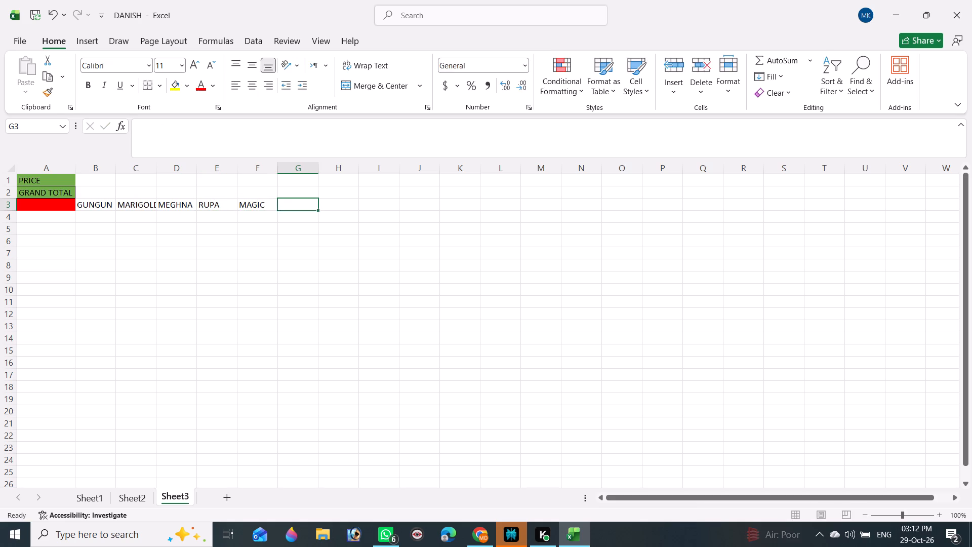
key("BackSpace")
type("VANILLA")
key("Tab")
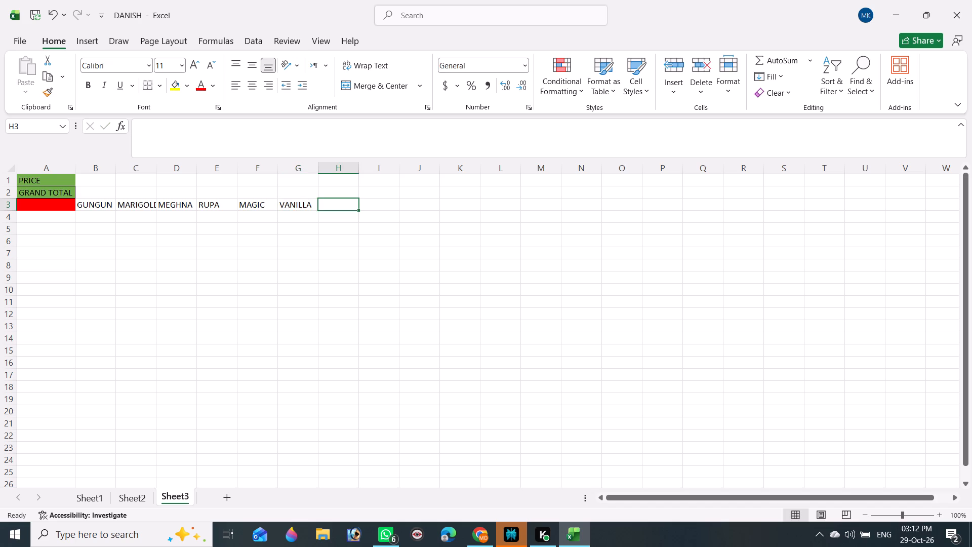
type("ZOYA")
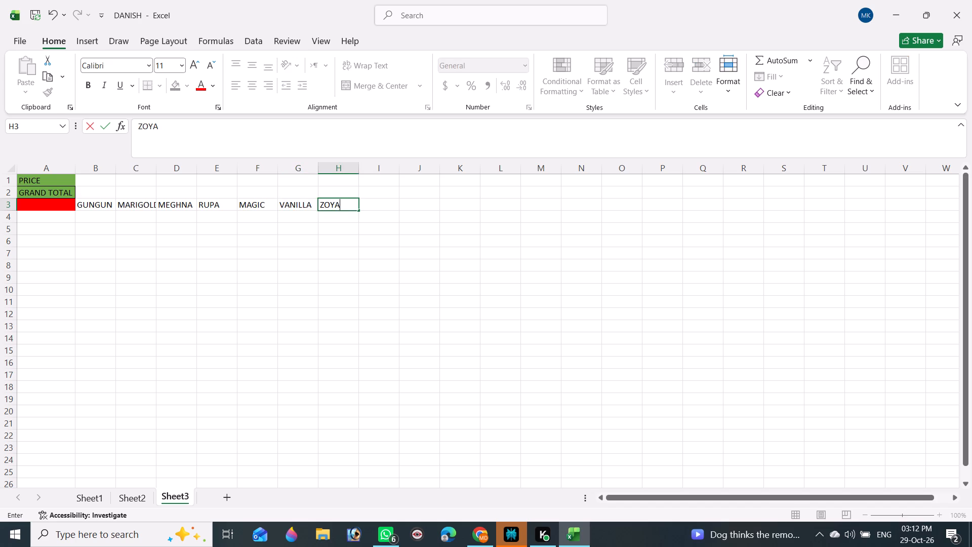
key("Tab")
Fill the heading cells B3:H3 with yellow and apply all borders to them.
left_click_drag(99, 205, 178, 205)
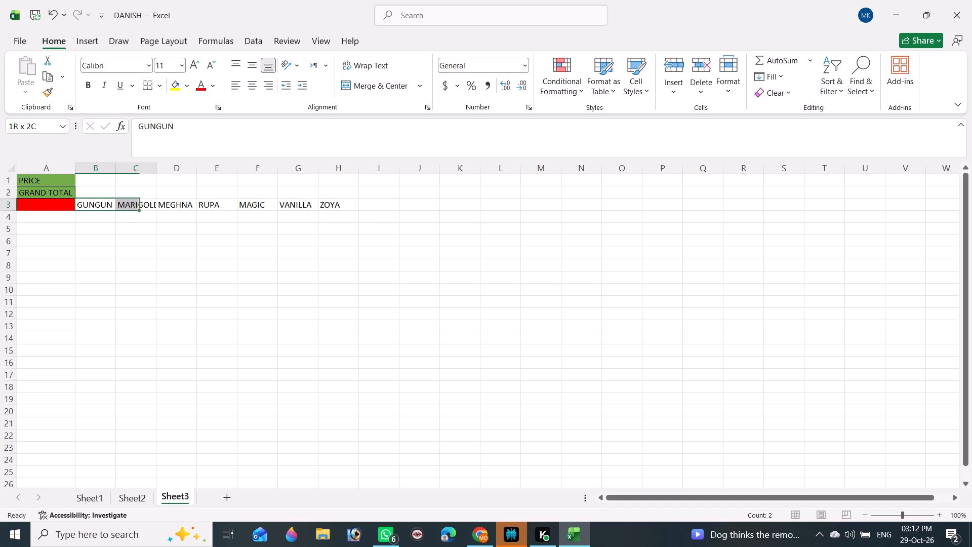
left_click_drag(178, 205, 341, 203)
left_click(187, 84)
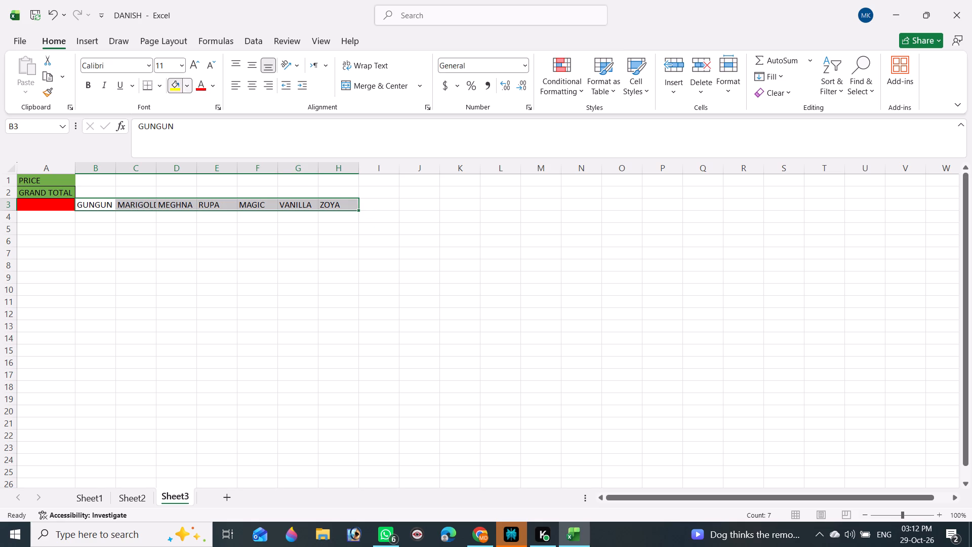
left_click(235, 272)
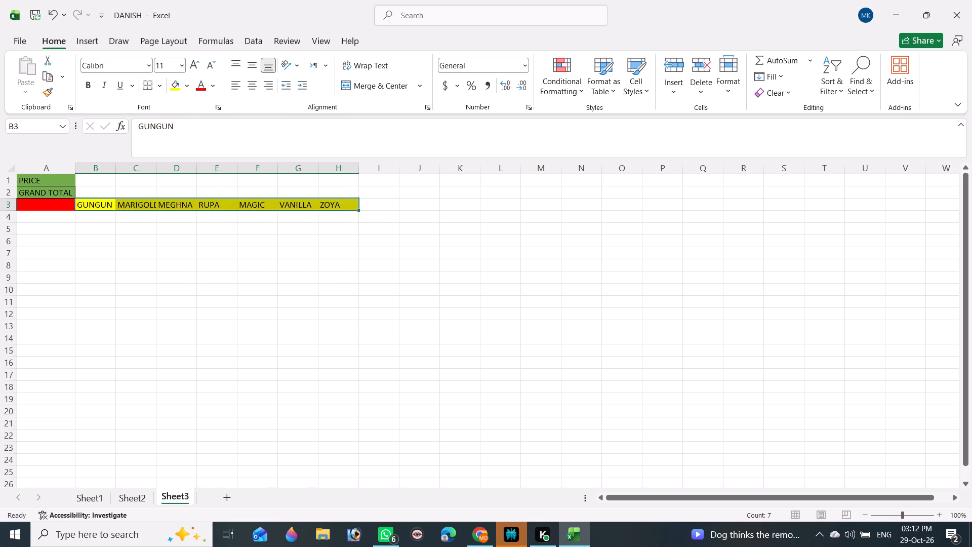
type("HBA")
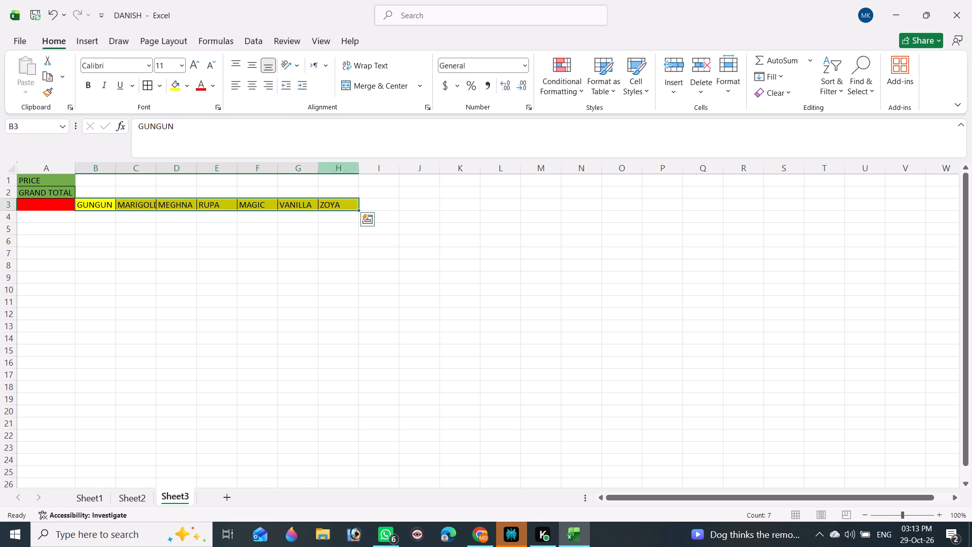
left_click(350, 249)
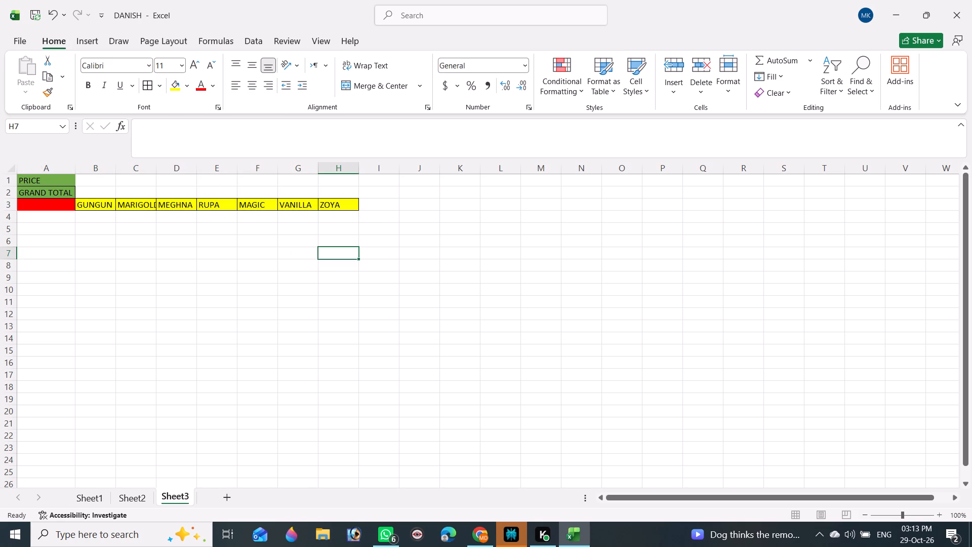
Autofit columns B and C to their headings and save the workbook.
double_click(113, 167)
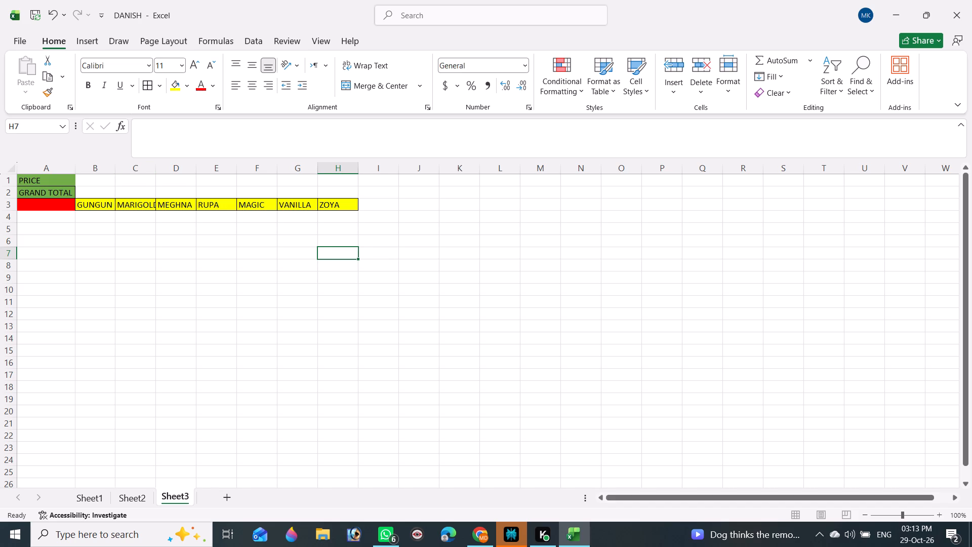
double_click(155, 168)
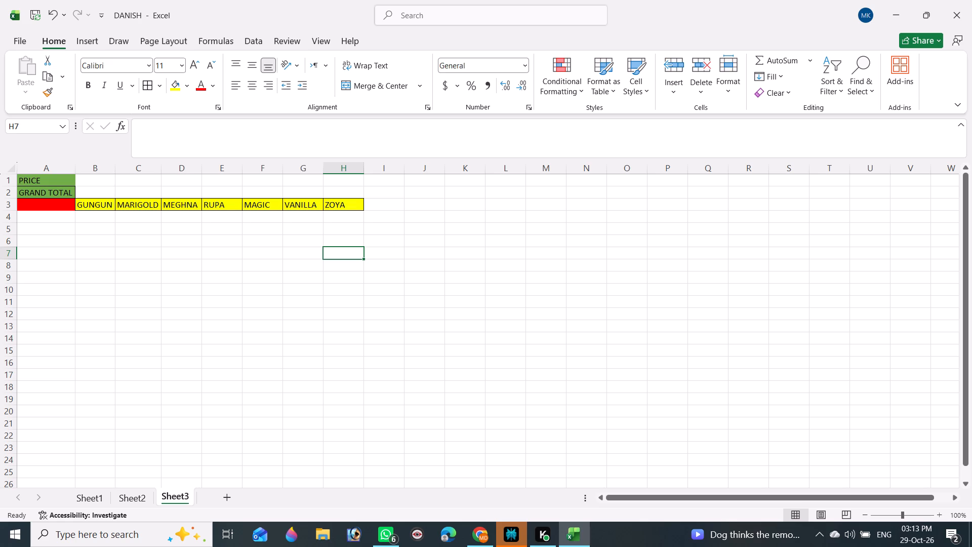
key("ctrl+s")
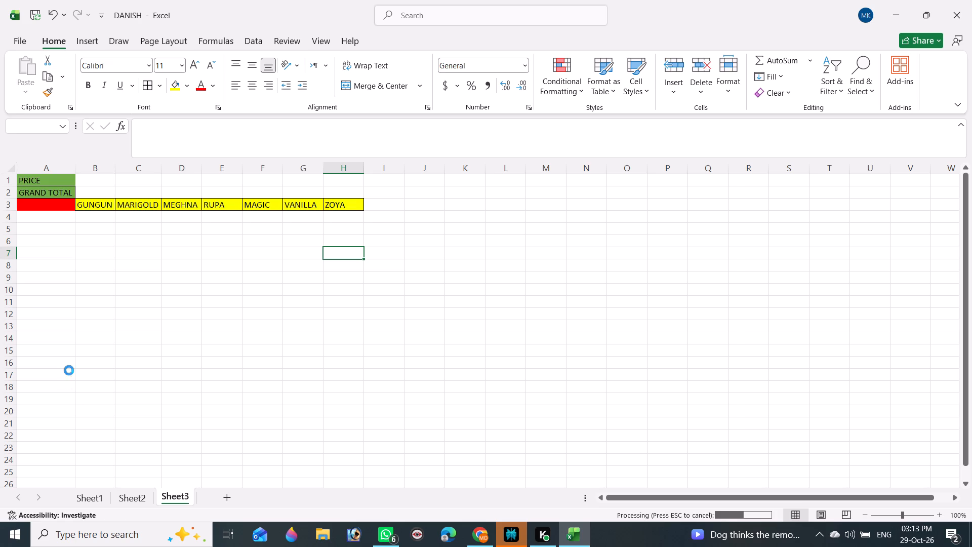
On Sheet1, enter 2 for JASSI and 1 for GOLDY in the 29-Jul row.
left_click(91, 501)
scroll(100, 354, "up", 2)
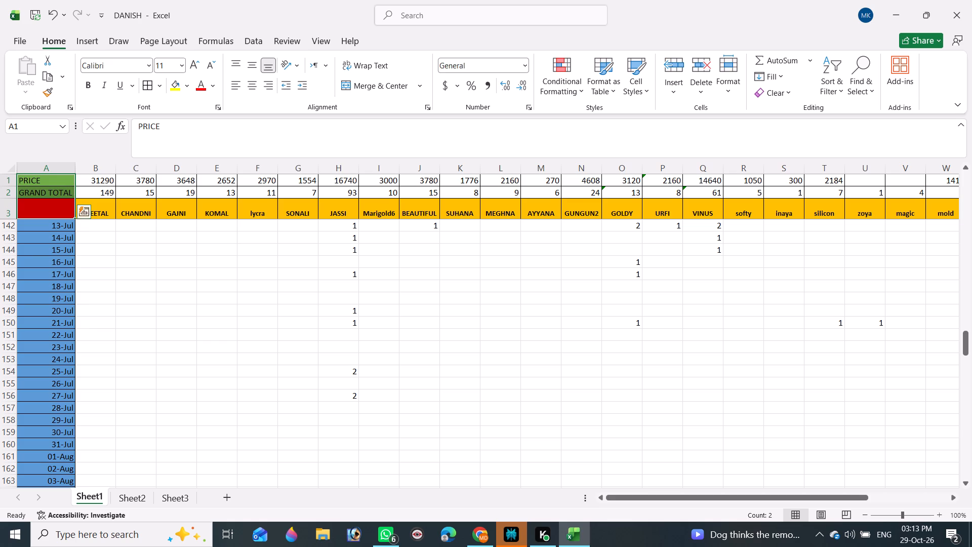
left_click(4, 391)
left_click(6, 396)
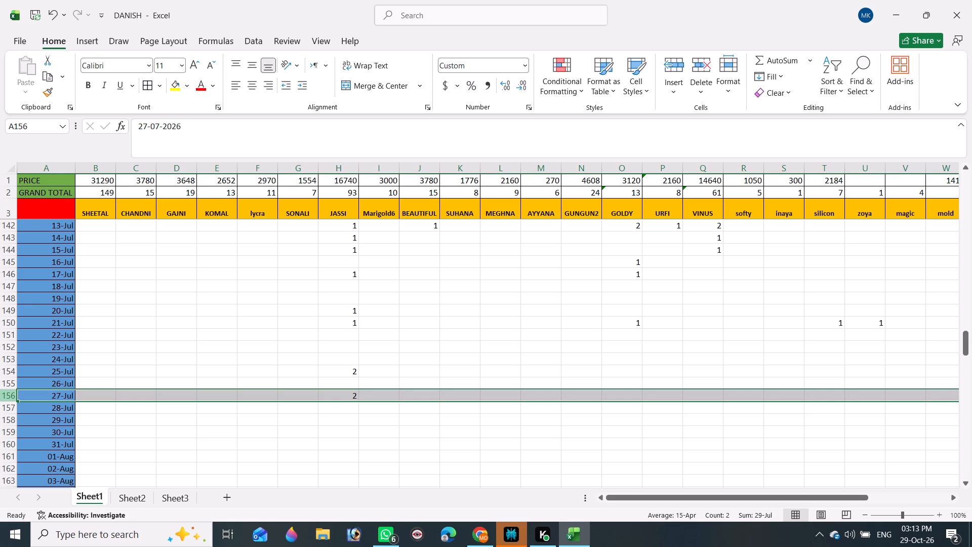
left_click(7, 420)
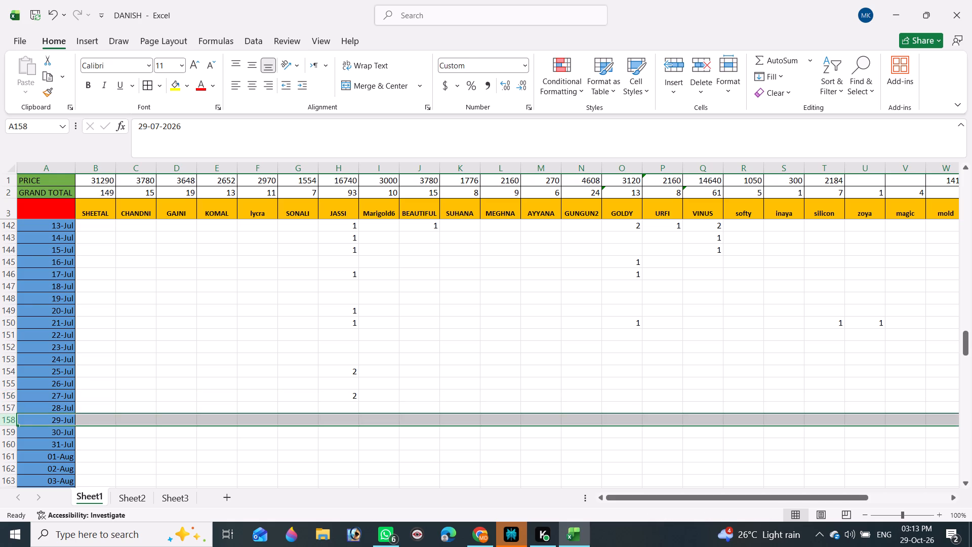
left_click(341, 418)
key("2")
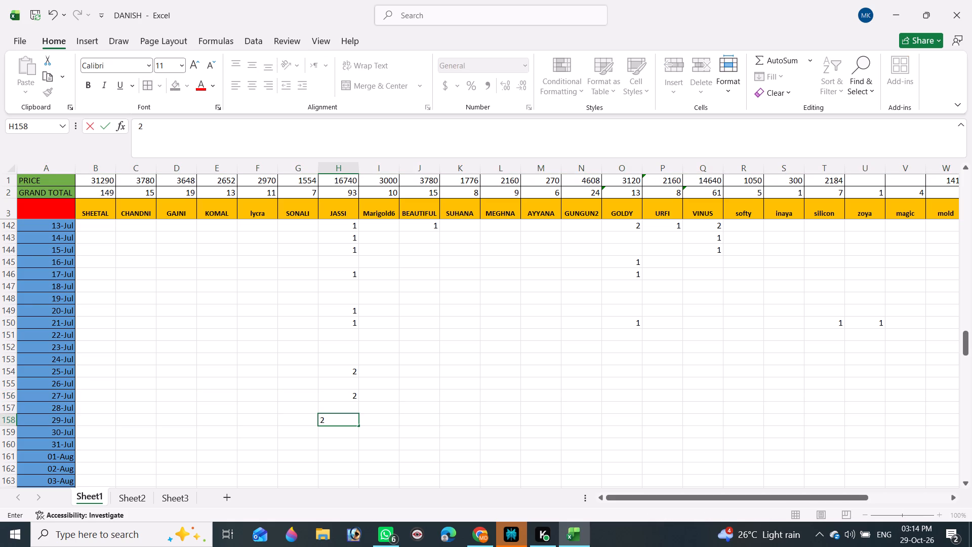
left_click(628, 416)
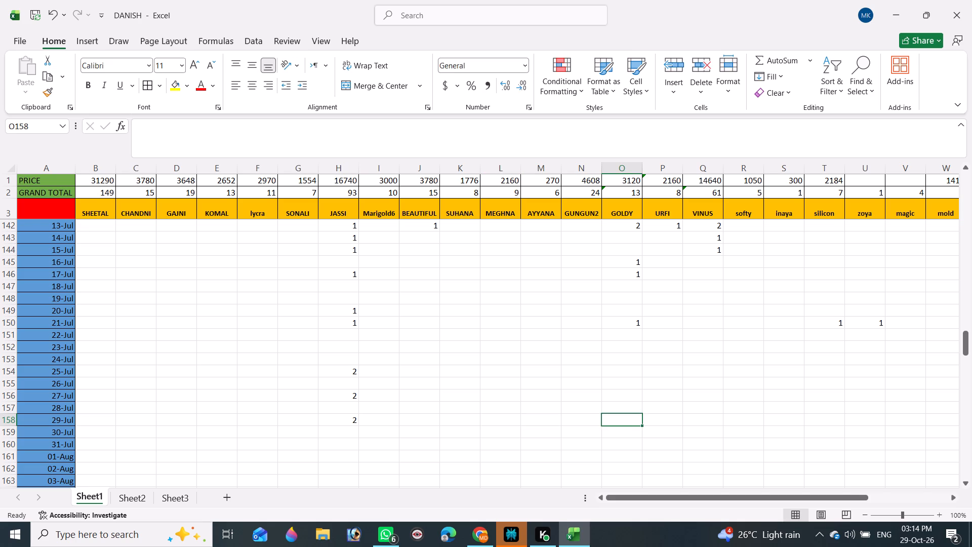
key("1")
left_click(669, 419)
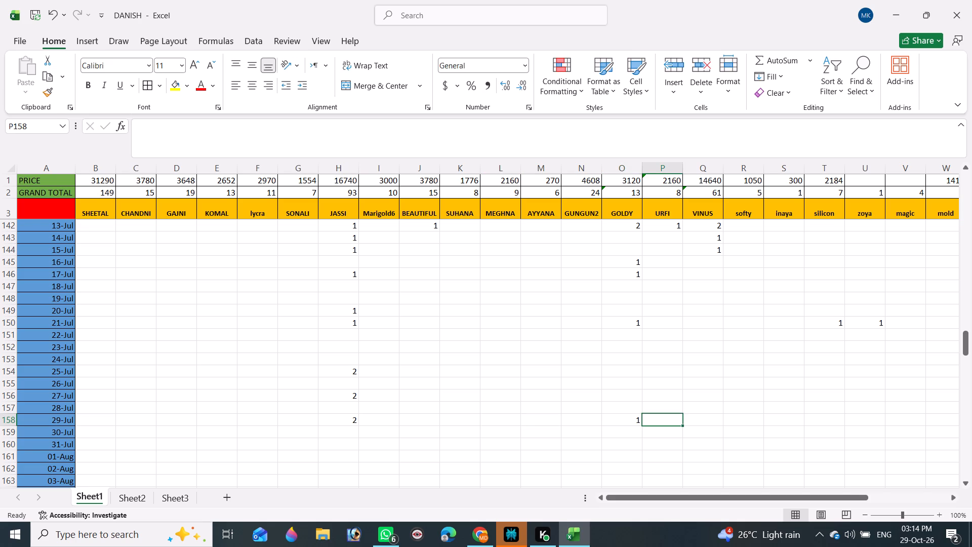
Enter 5 for JASSI in the 31-Jul row and save the workbook.
left_click(2, 446)
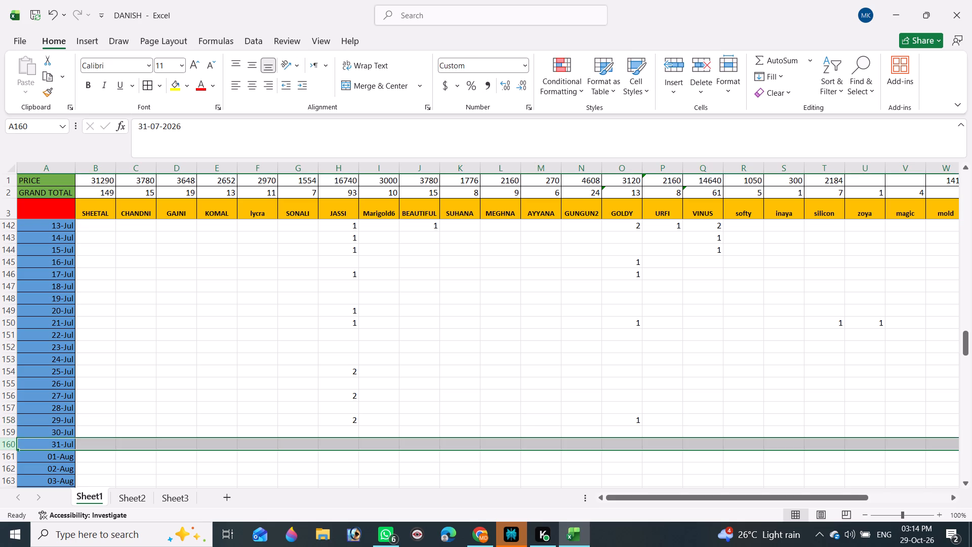
left_click(314, 447)
left_click(349, 445)
key("5")
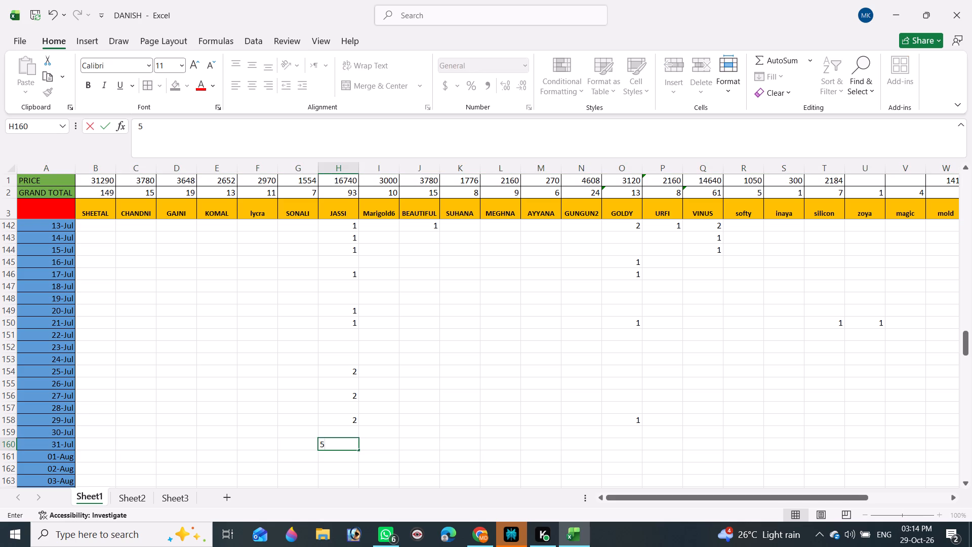
key("ctrl+s")
key("ctrl+s")
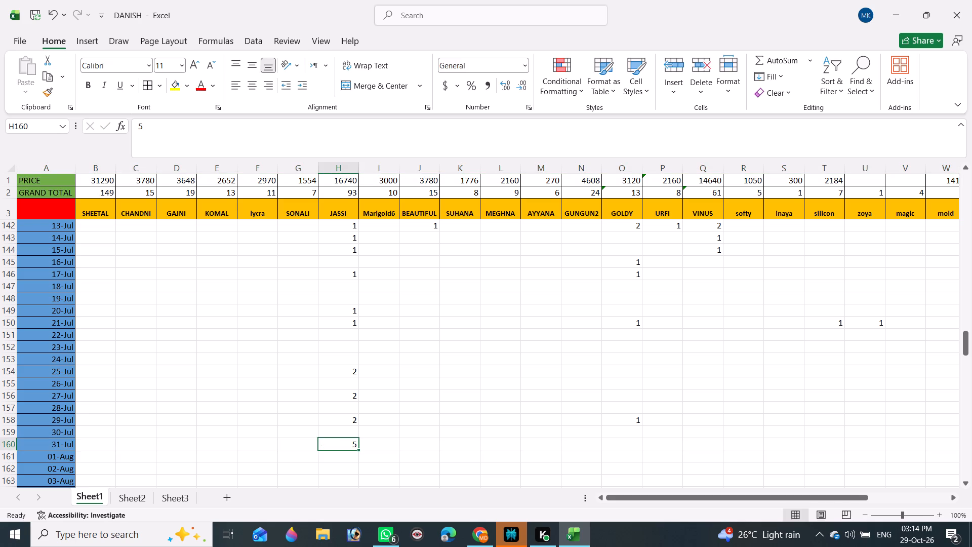
Add the heading JASSI in cell I3 of Sheet3, after ZOYA.
left_click(179, 498)
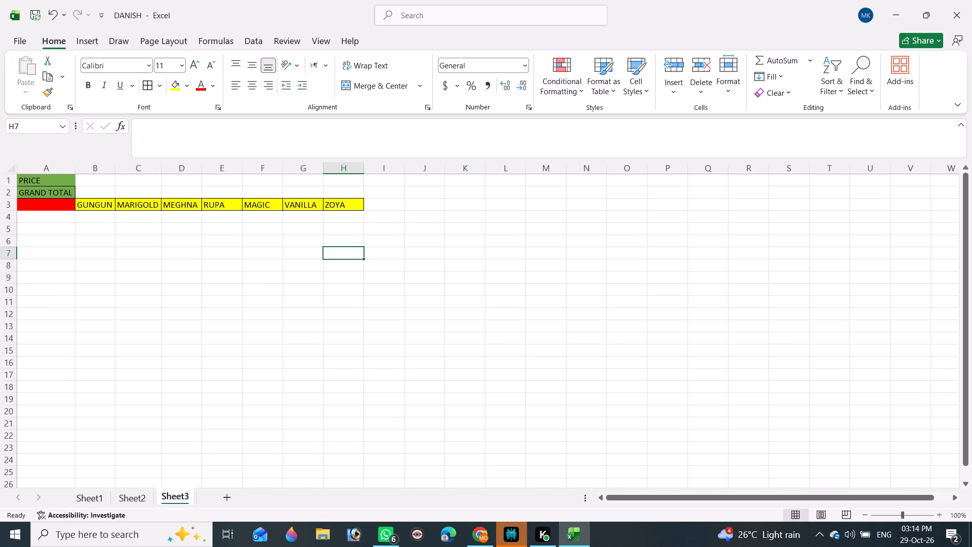
left_click(377, 203)
type("JASSI")
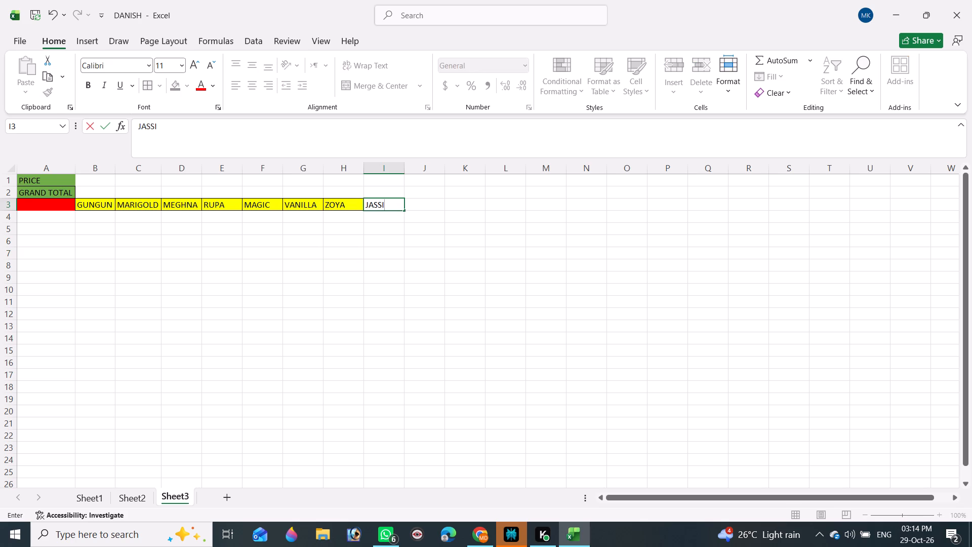
key("Return")
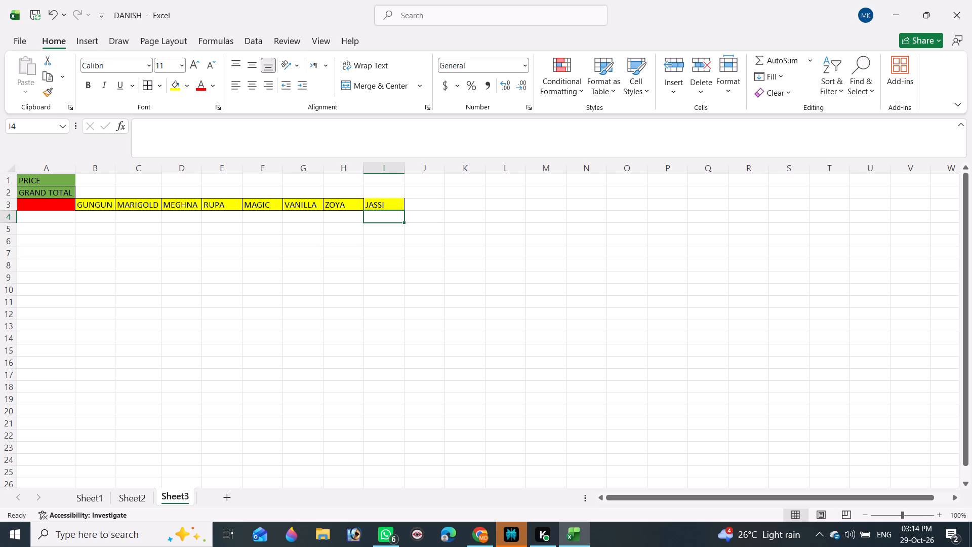
Enter the date 01-AUG-2026 in cell A4, below the red header cell.
left_click(43, 217)
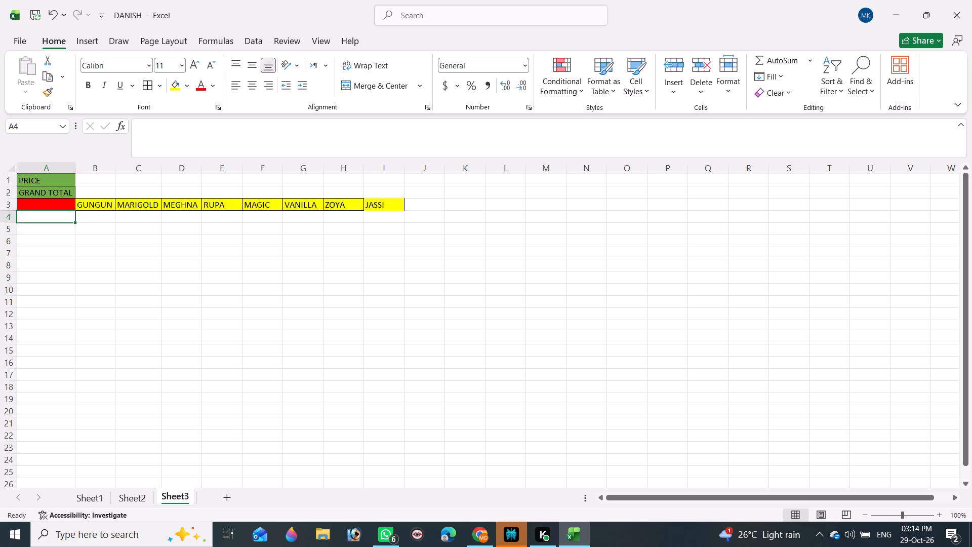
type("04")
key("BackSpace")
type("1-")
type("AUG")
type("-2026")
key("Return")
Fill the daily date series from A4 down column A to 30-Dec-26 in row 155, and return to A4.
left_click(69, 216)
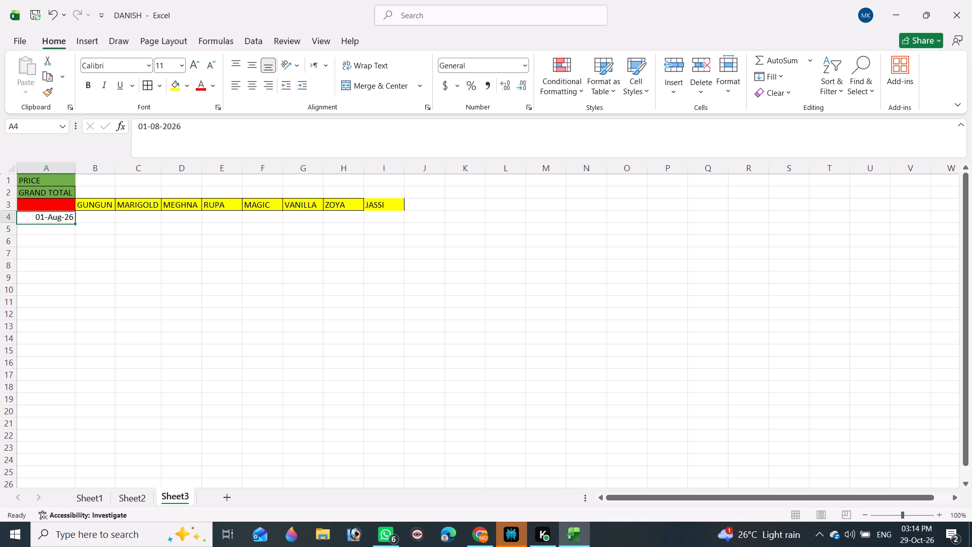
left_click_drag(74, 224, 85, 535)
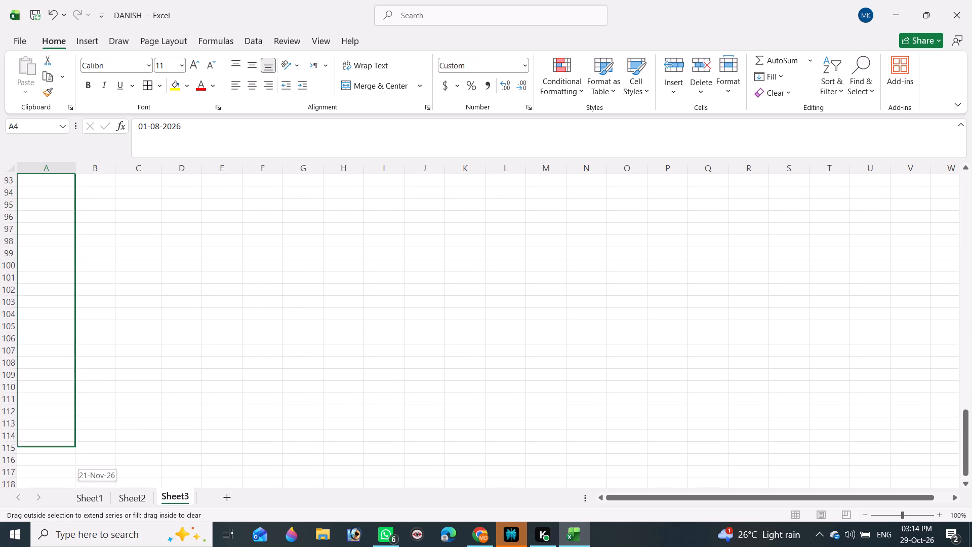
left_click_drag(85, 535, 72, 497)
scroll(150, 348, "down", 1)
scroll(150, 346, "up", 1)
scroll(150, 346, "down", 1)
scroll(150, 345, "up", 1)
scroll(148, 340, "down", 1)
scroll(136, 324, "up", 1)
scroll(136, 327, "down", 1)
scroll(136, 327, "up", 1)
scroll(136, 327, "down", 1)
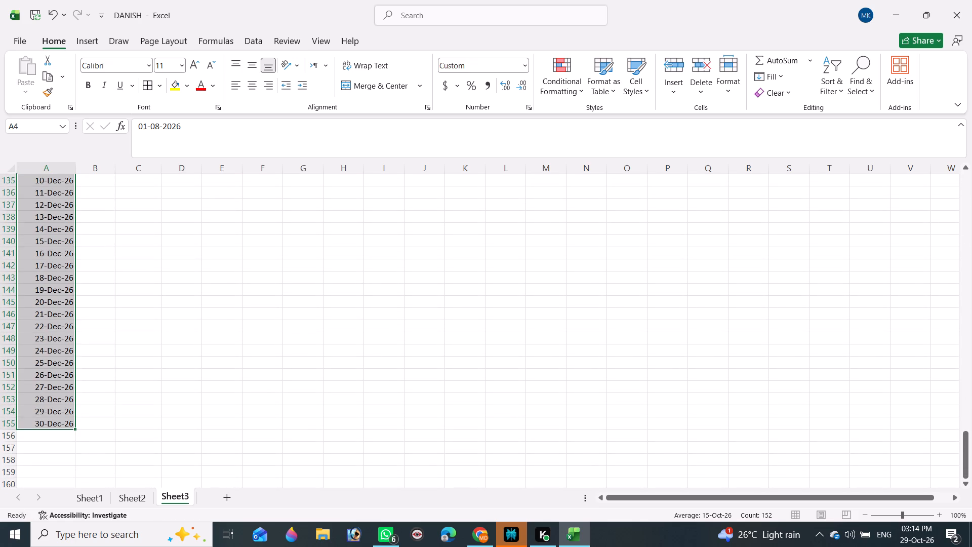
scroll(131, 322, "up", 1)
scroll(131, 322, "down", 1)
scroll(130, 322, "up", 1)
scroll(130, 322, "down", 1)
left_click_drag(968, 444, 934, 193)
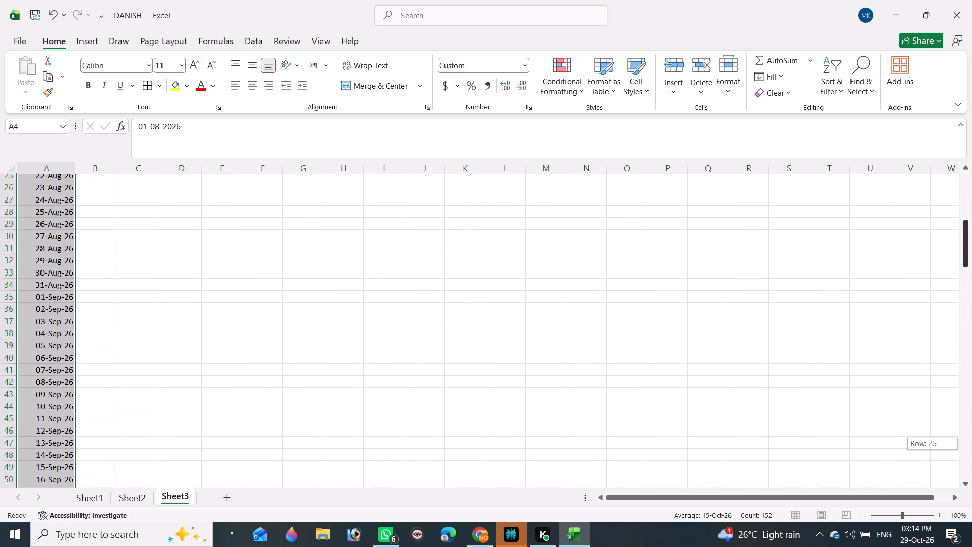
left_click_drag(934, 193, 927, 137)
left_click(411, 220)
left_click(70, 217)
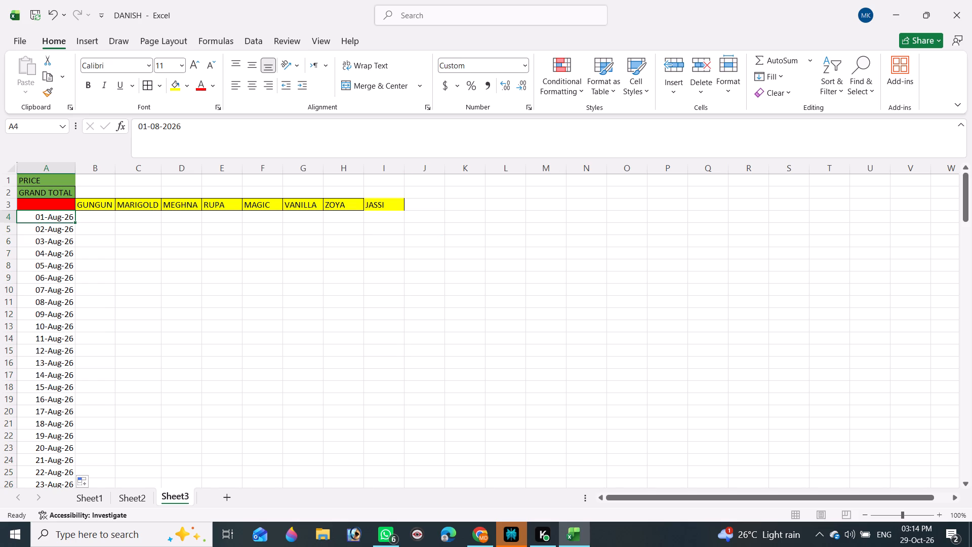
Fill the date cells A4:A155 with the blue theme colour.
key("ctrl+shift+Down")
left_click(187, 84)
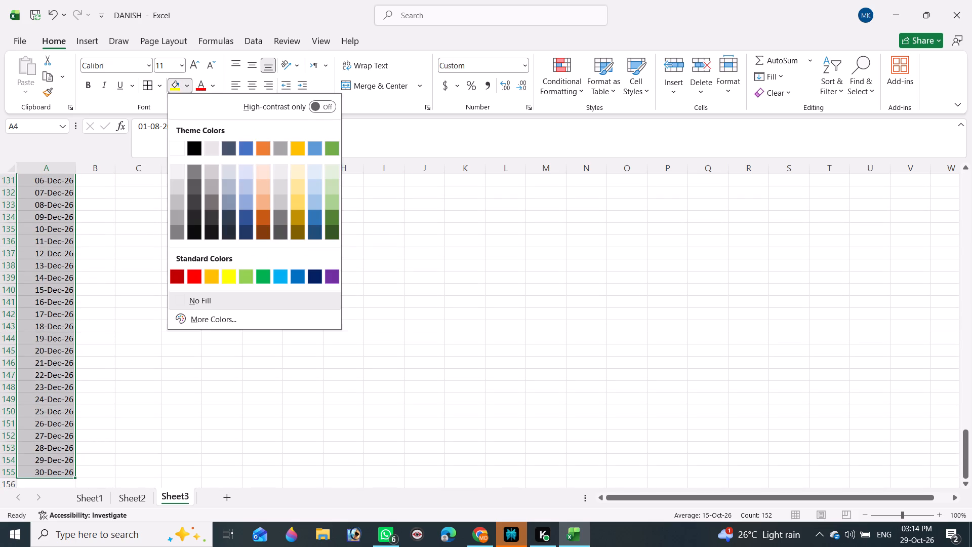
left_click(311, 148)
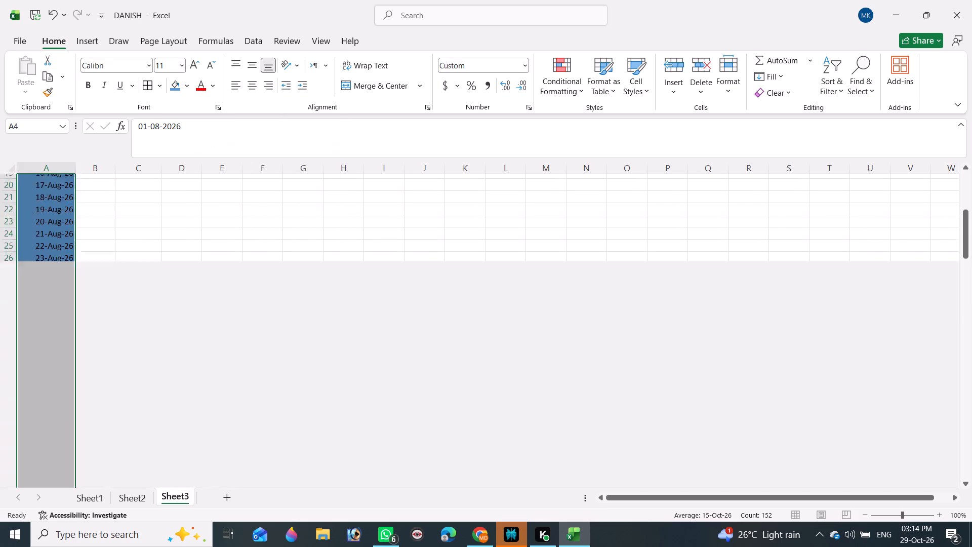
scroll(241, 301, "up", 1)
scroll(240, 297, "down", 1)
scroll(234, 286, "up", 1)
scroll(234, 286, "down", 1)
scroll(234, 286, "up", 3)
left_click(228, 286)
Apply all borders to the blank entry grid B4:I145 beneath the product headings.
left_click_drag(89, 217, 484, 546)
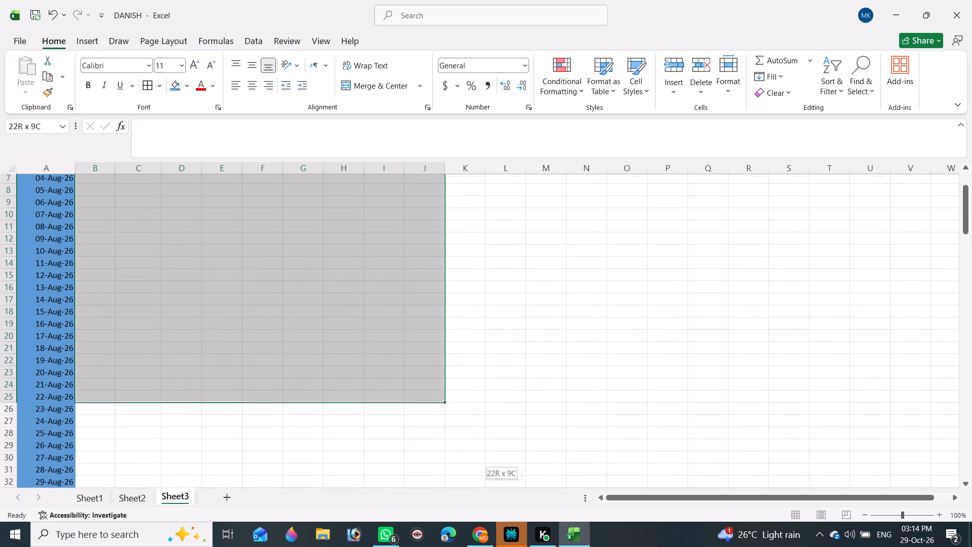
left_click_drag(484, 546, 401, 507)
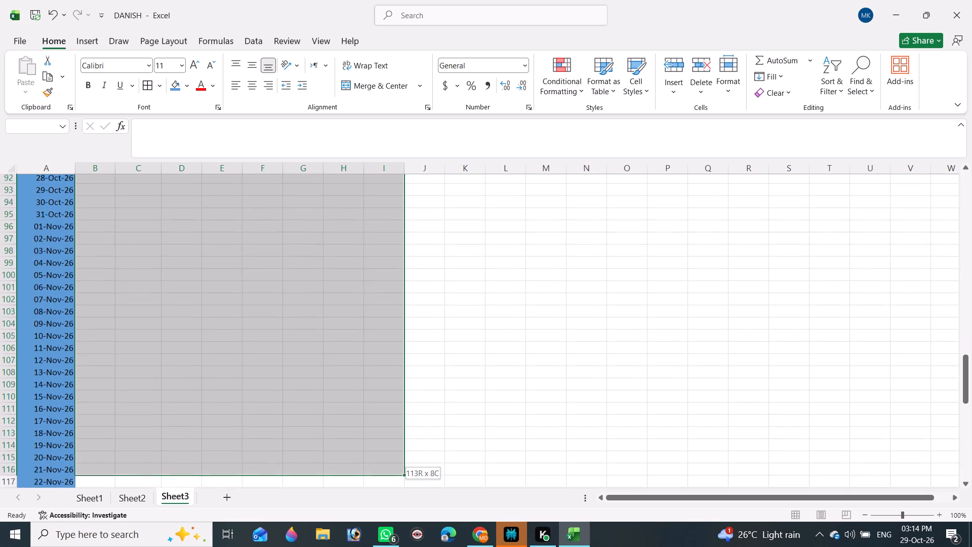
left_click_drag(401, 507, 402, 507)
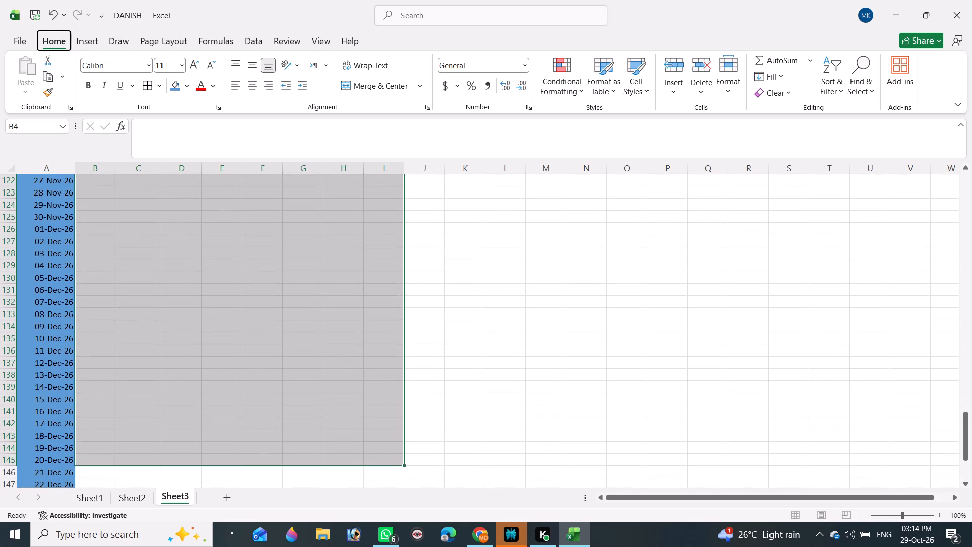
type("HBA")
scroll(377, 501, "up", 4)
left_click(541, 269)
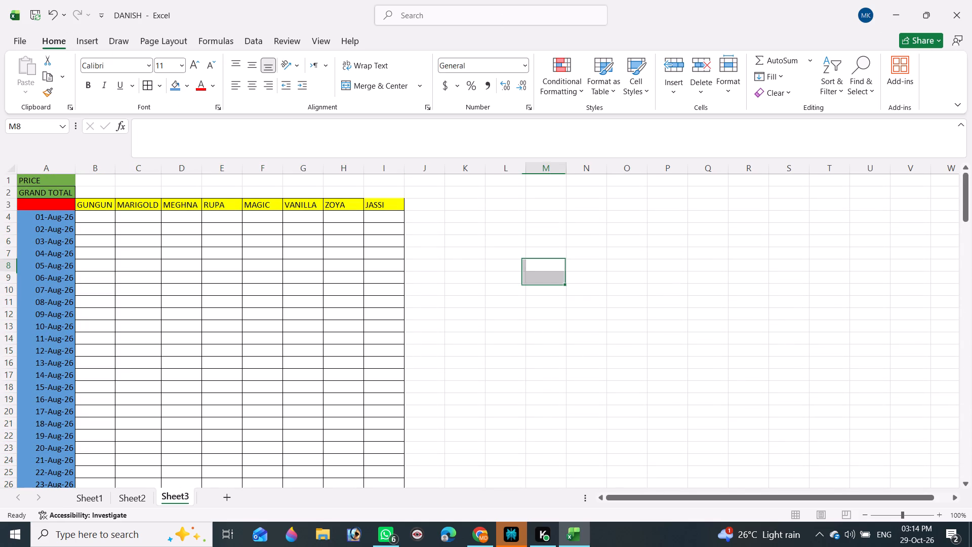
Apply all borders to the header block A1:I3, covering the PRICE, GRAND TOTAL and product heading rows.
left_click(395, 202)
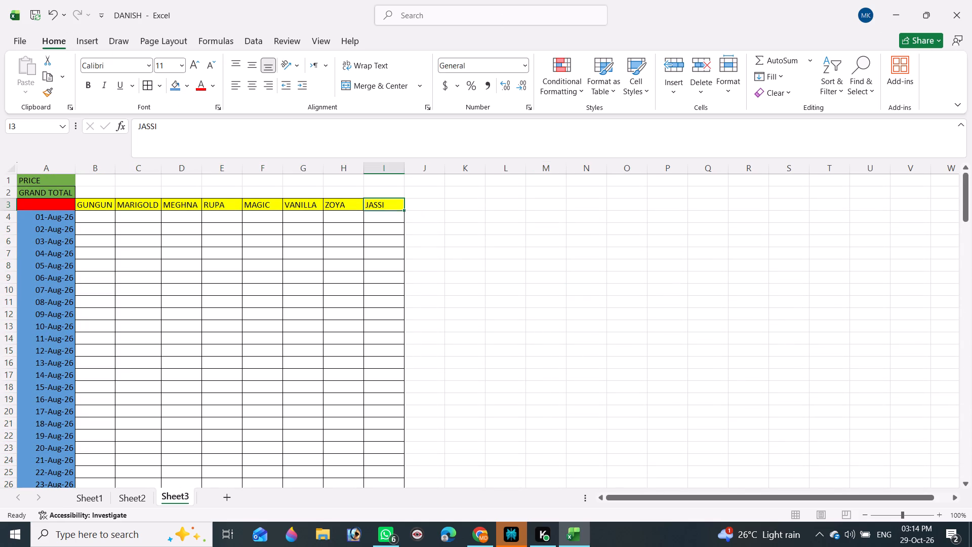
left_click_drag(61, 181, 399, 207)
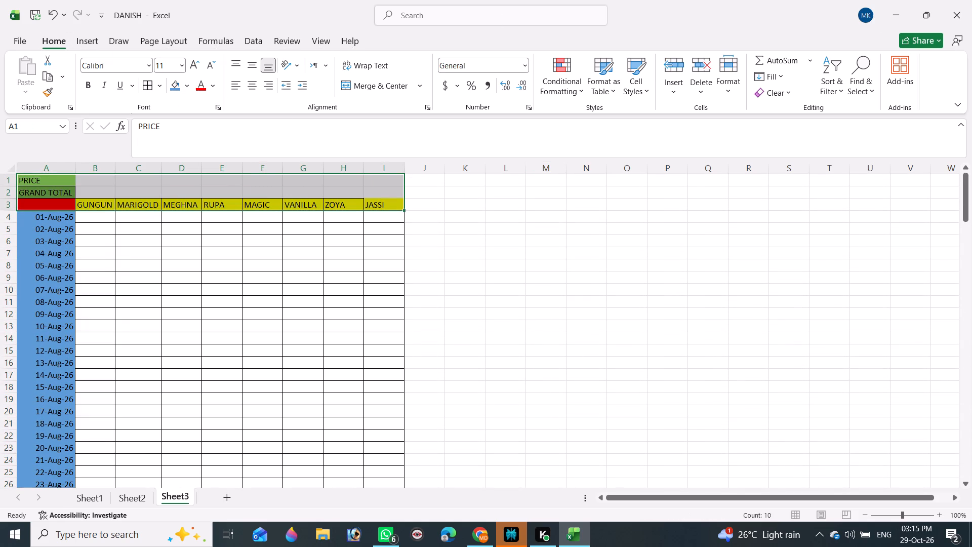
type("HBA")
left_click(189, 213)
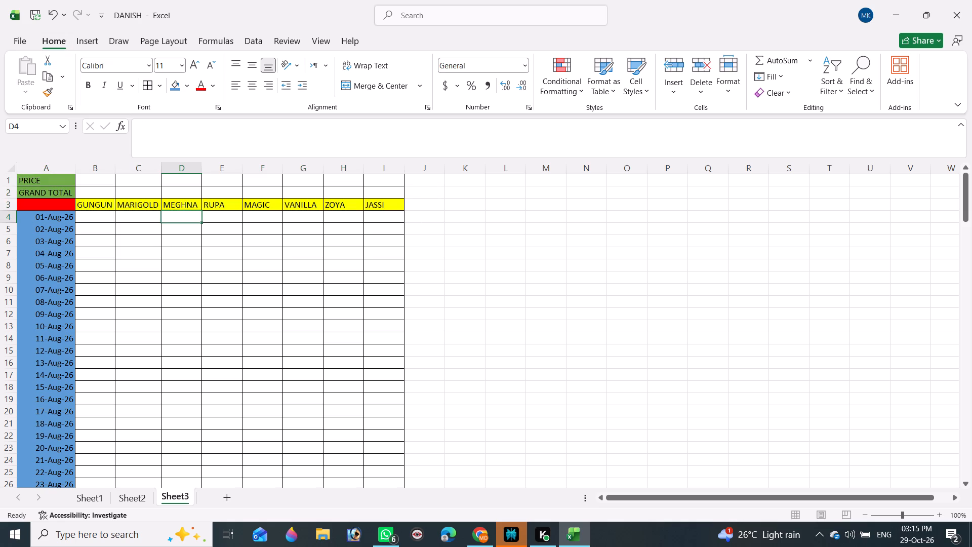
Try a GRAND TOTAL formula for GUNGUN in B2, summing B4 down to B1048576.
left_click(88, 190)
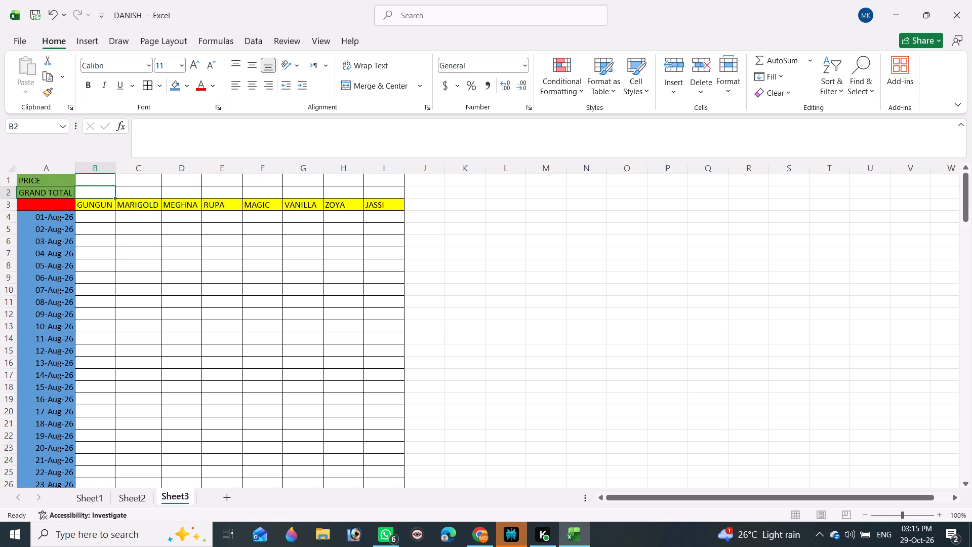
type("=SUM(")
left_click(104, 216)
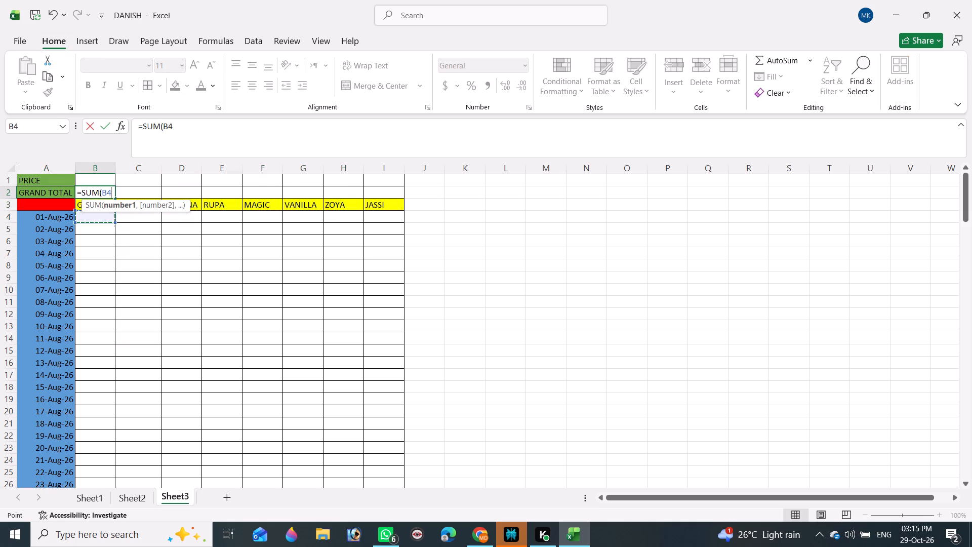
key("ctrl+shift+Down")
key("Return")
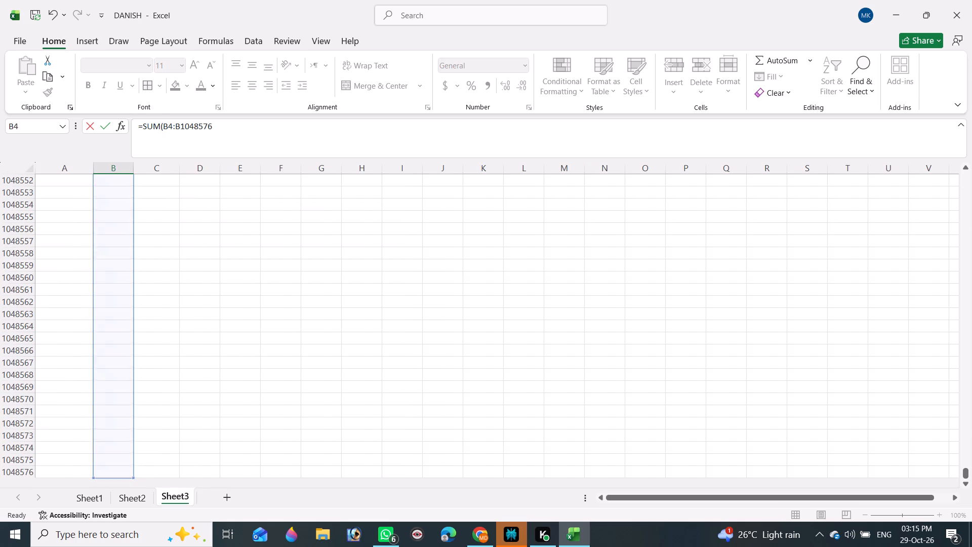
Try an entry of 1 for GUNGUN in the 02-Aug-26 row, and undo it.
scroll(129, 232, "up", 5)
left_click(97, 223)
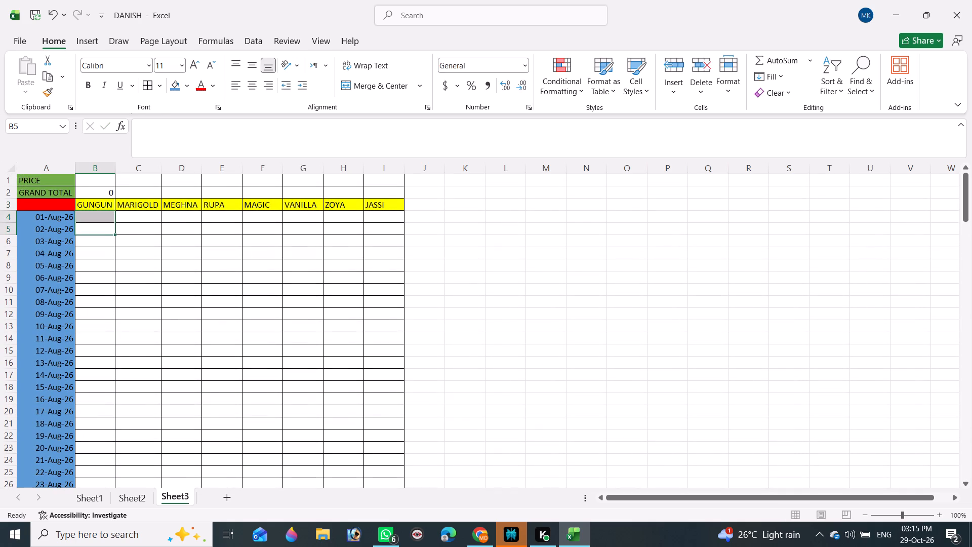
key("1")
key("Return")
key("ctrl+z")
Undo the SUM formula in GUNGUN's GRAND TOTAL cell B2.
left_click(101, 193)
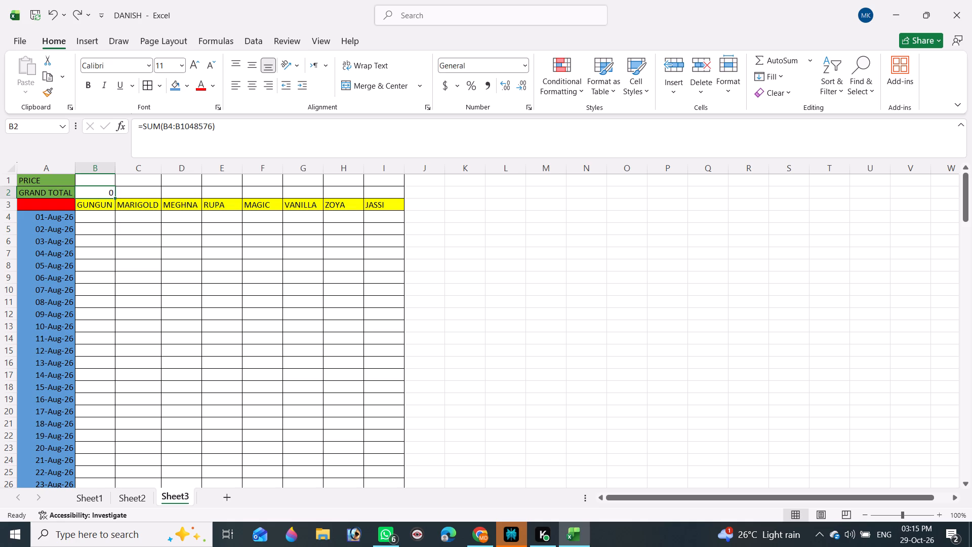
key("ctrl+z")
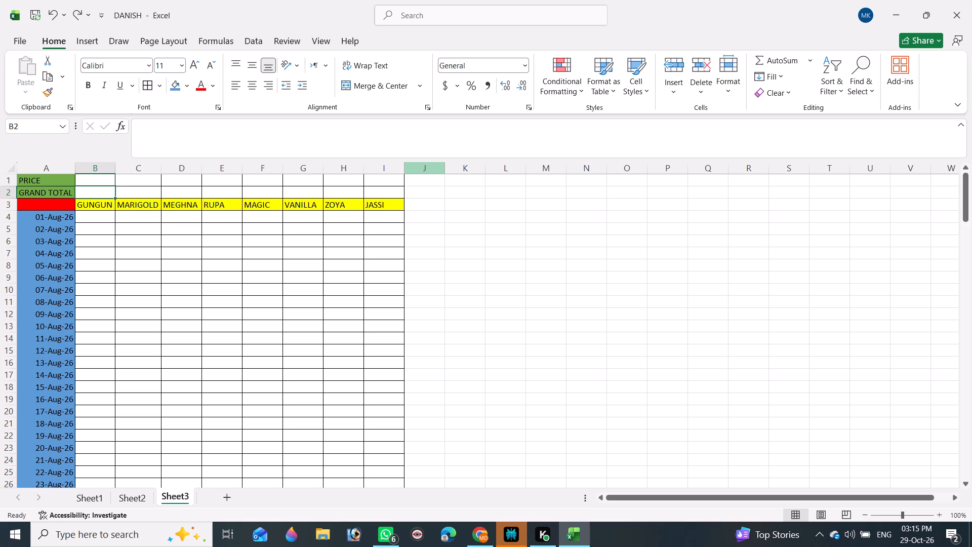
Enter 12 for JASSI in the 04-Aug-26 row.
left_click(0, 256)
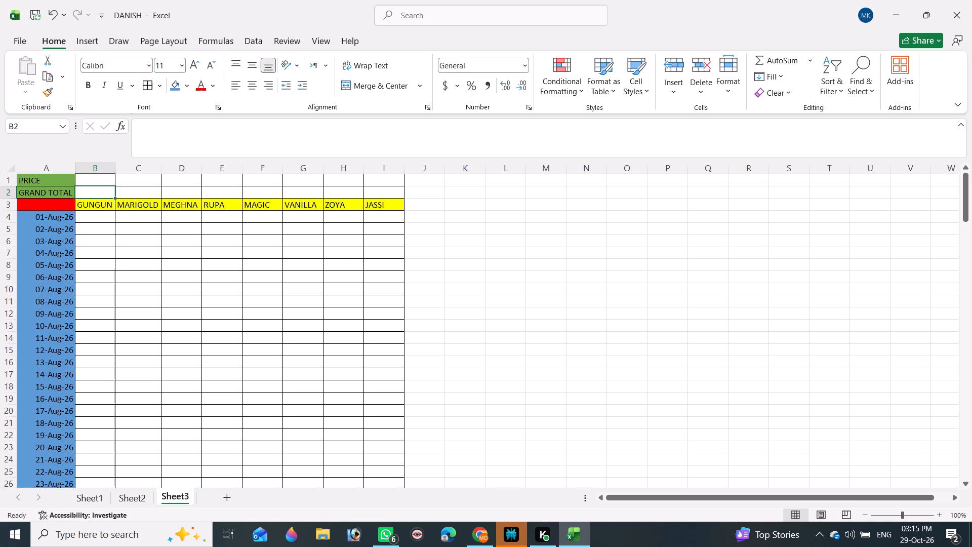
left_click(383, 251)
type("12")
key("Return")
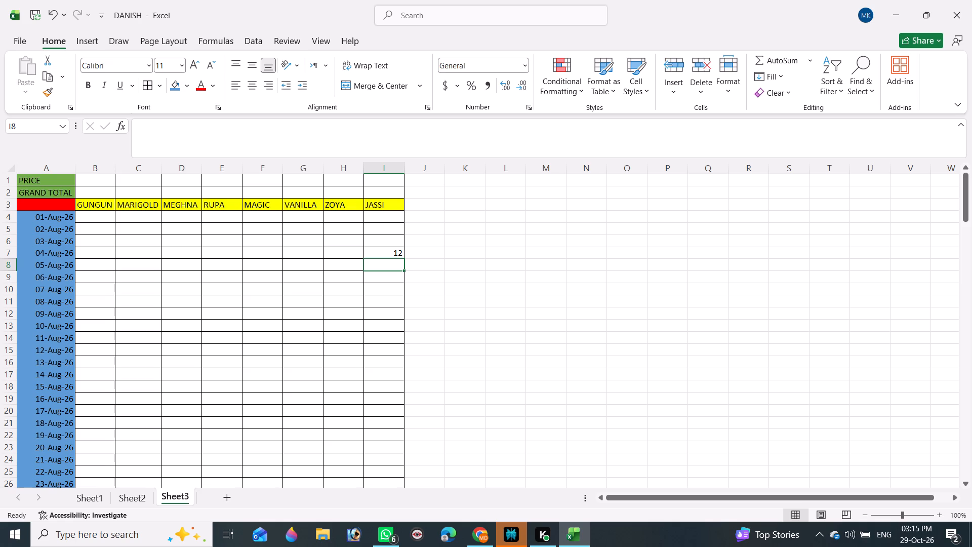
Enter 12, 3, 3 and 3 for JASSI in the 03-Aug-26 to 06-Aug-26 rows.
left_click(379, 239)
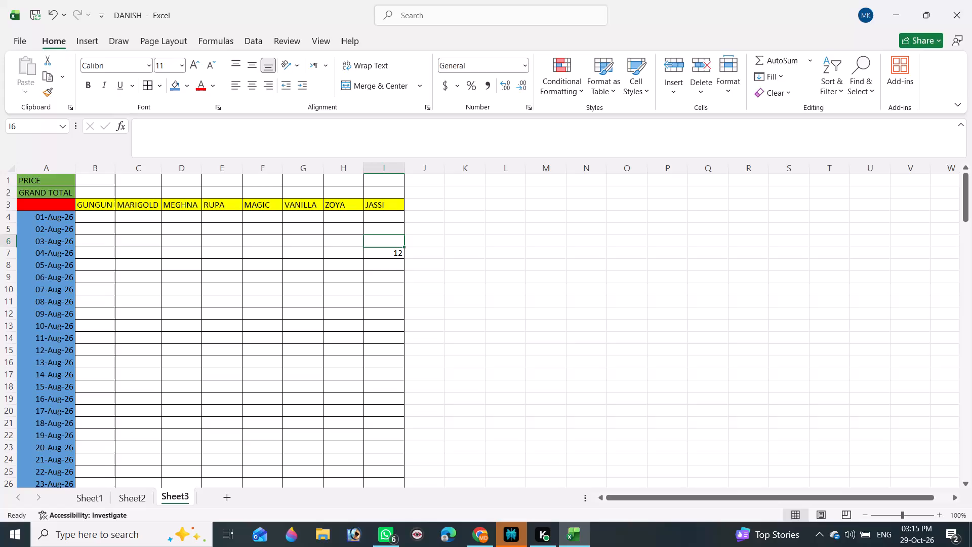
type("12")
key("Return")
key("3")
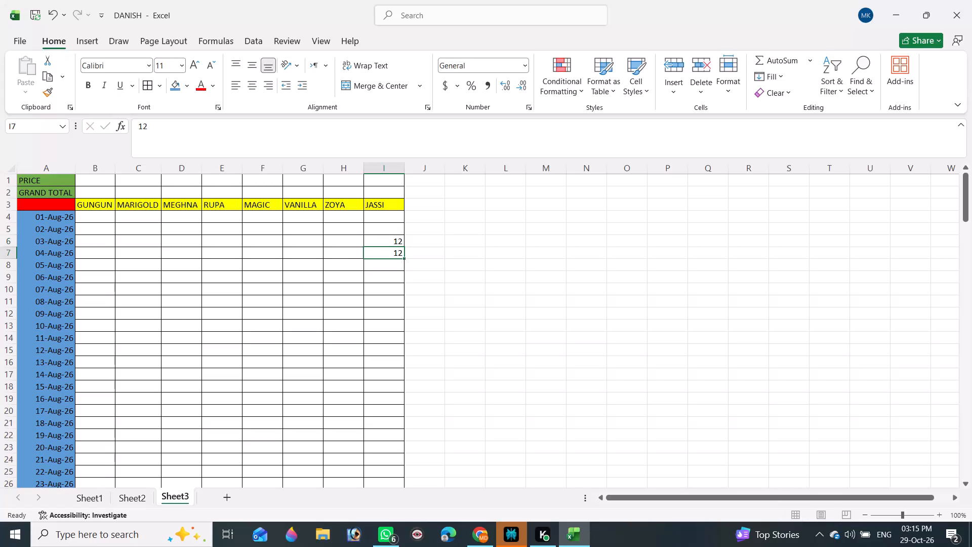
key("Return")
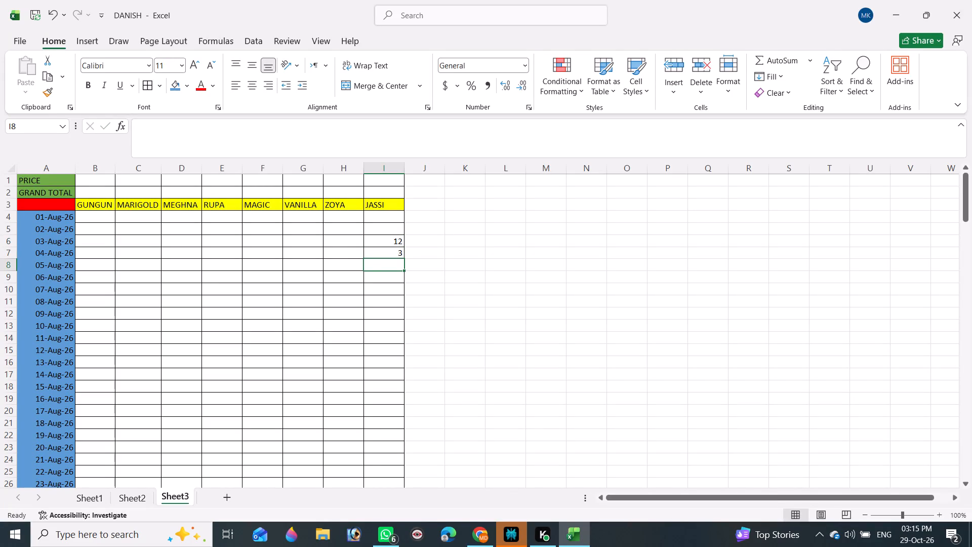
key("3")
key("Return")
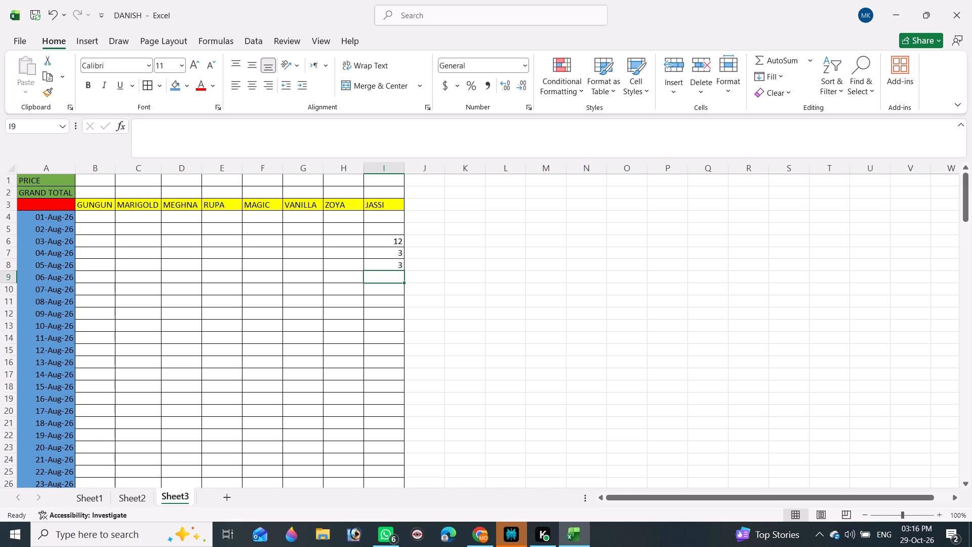
key("3")
key("Return")
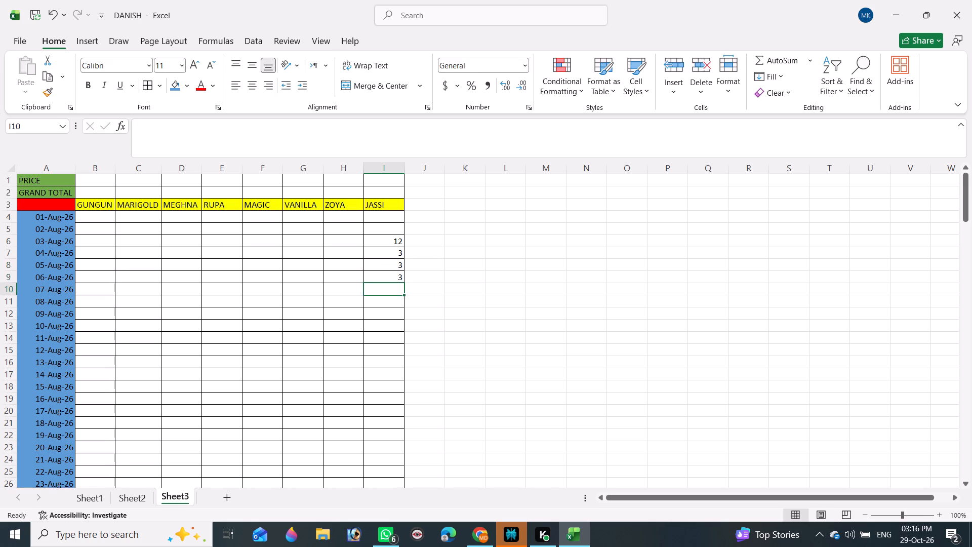
Set JASSI's 06-Aug-26 entry to 0 and enter 3 in the 07-Aug-26 row.
left_click(381, 278)
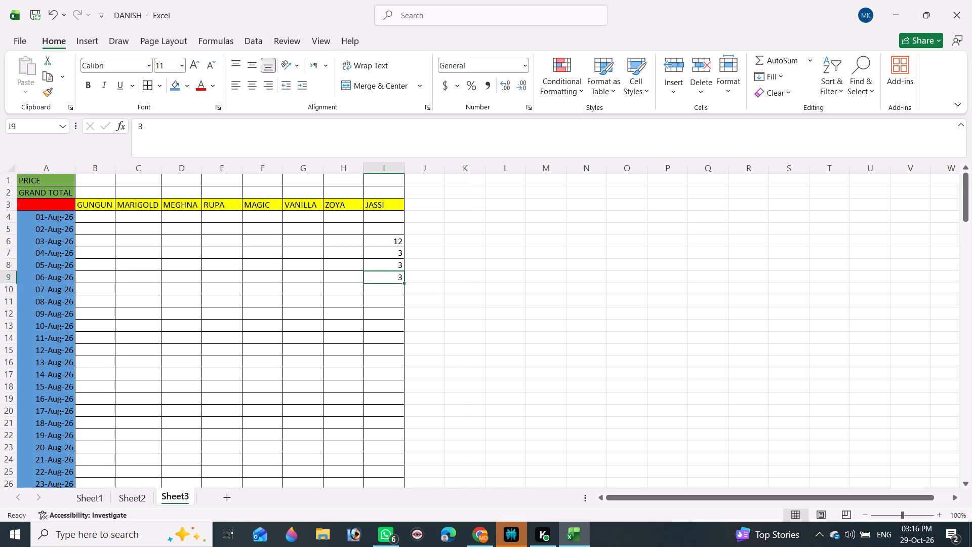
key("0")
key("Return")
key("7")
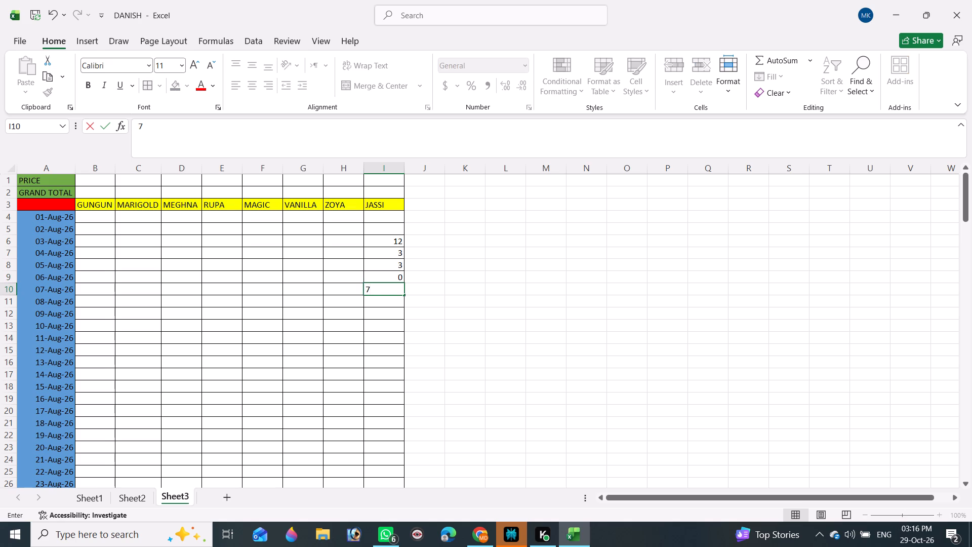
key("BackSpace")
key("3")
key("Return")
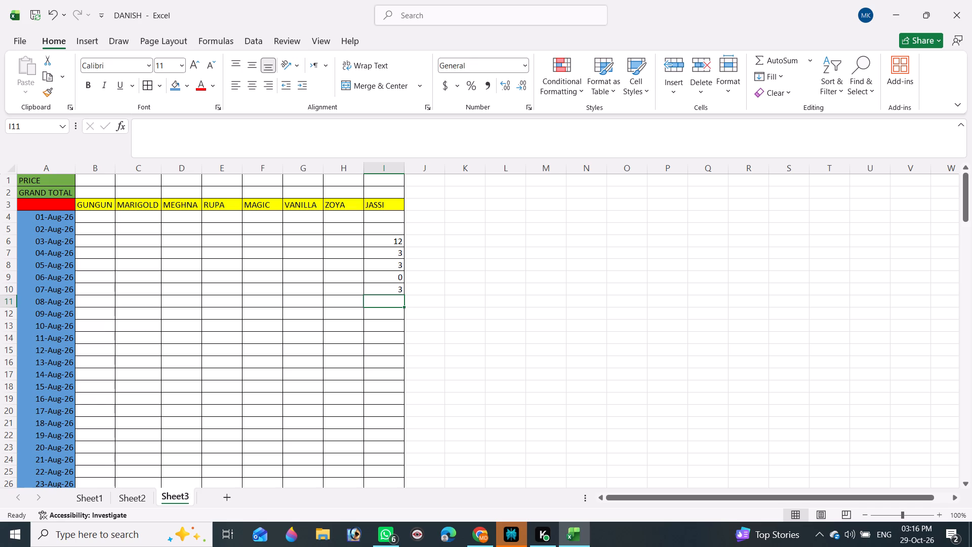
Set JASSI's 06-Aug-26 entry to 1.
left_click(392, 277)
key("1")
key("Return")
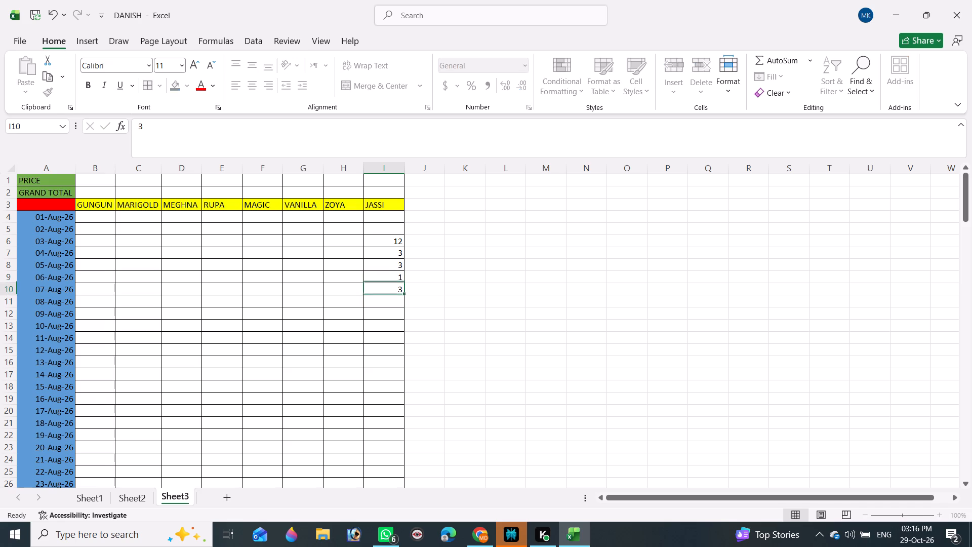
key("Down")
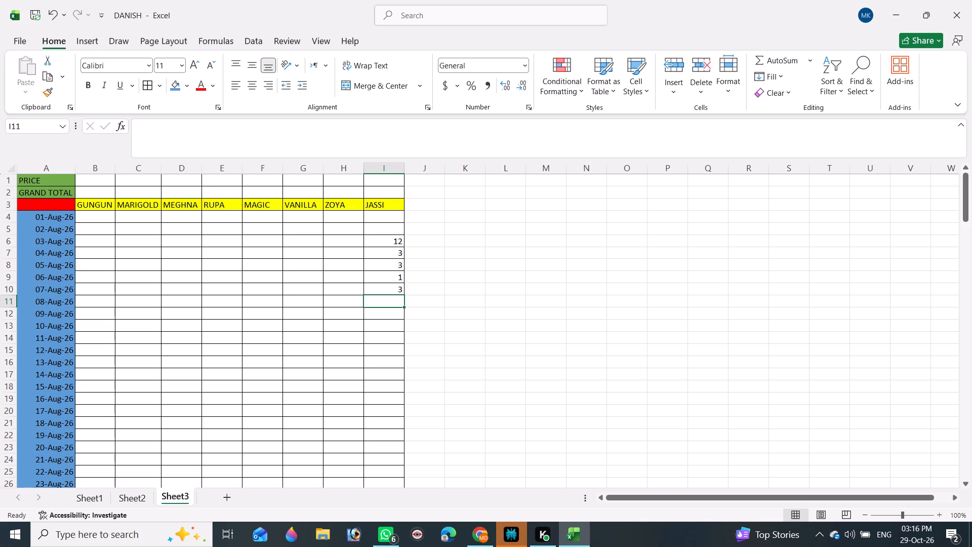
Enter JASSI's values: 12 for 10-Aug-26, 1 for 11-Aug-26 and 4 for 14-Aug-26.
left_click(392, 328)
type("12")
key("Return")
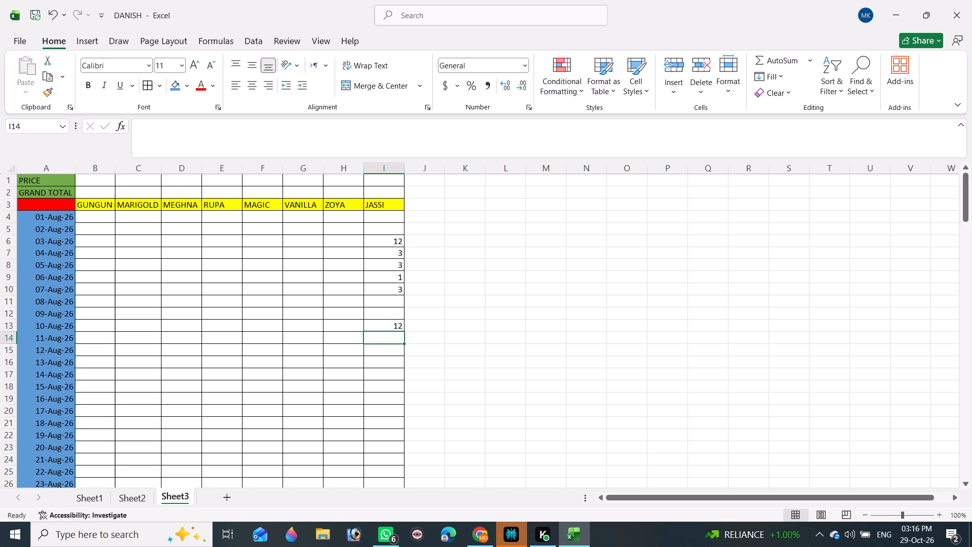
key("1")
key("Return")
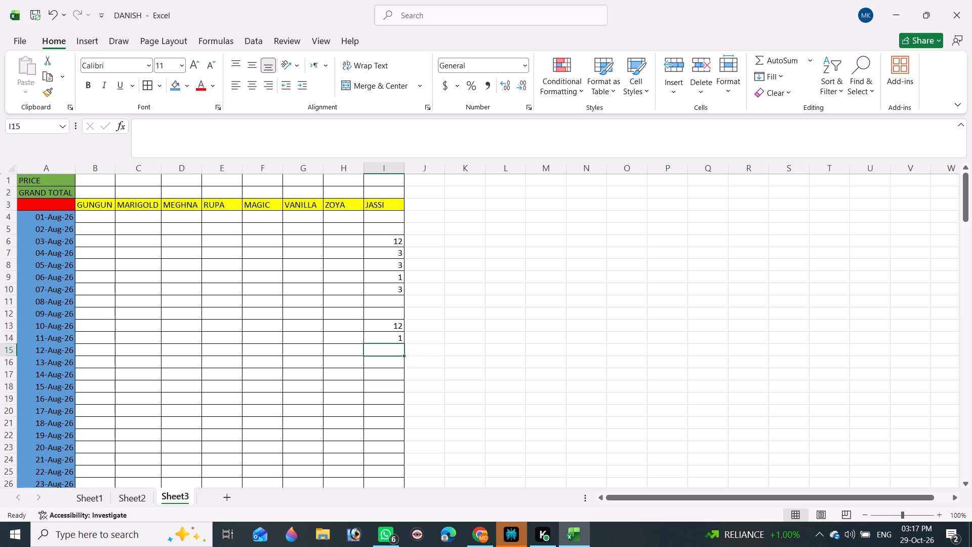
key("Down")
key("Down")
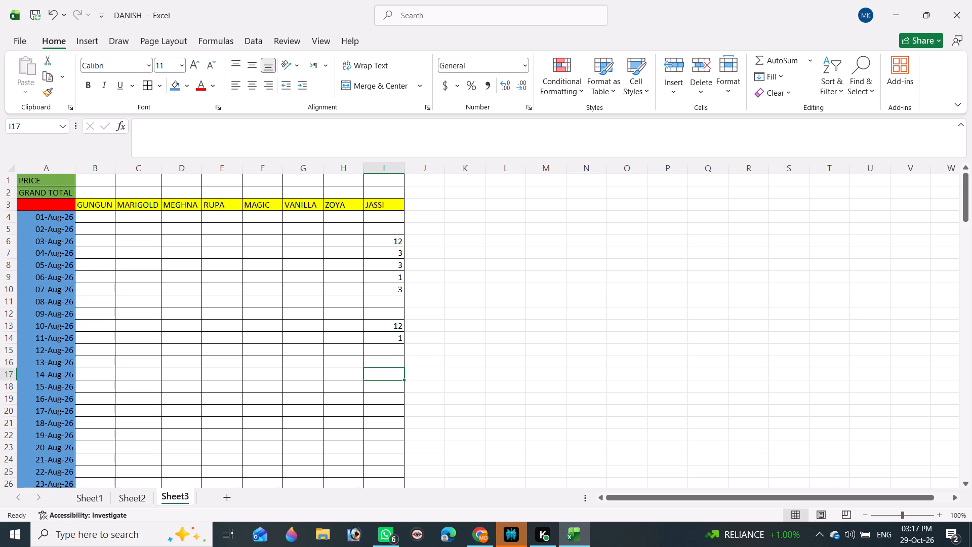
key("4")
key("Return")
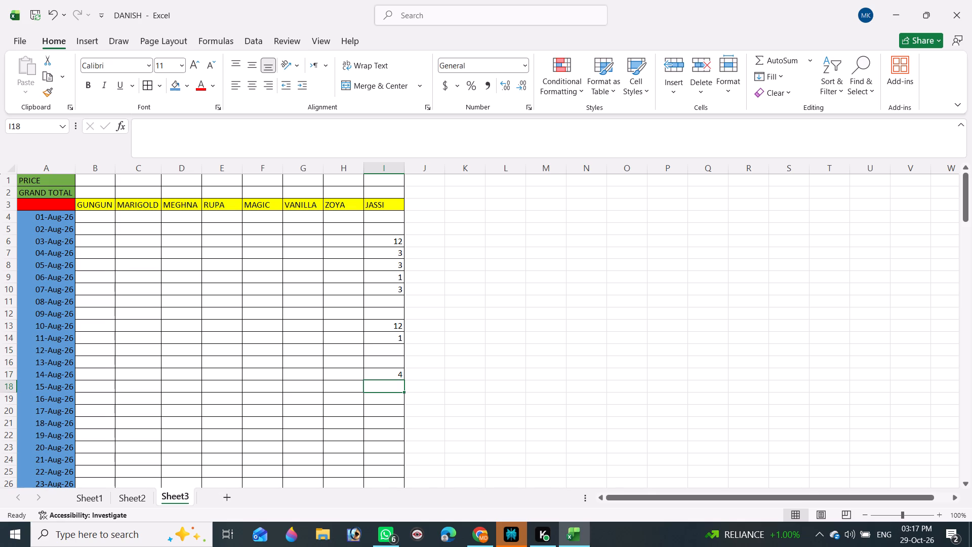
Fill the 17-Aug-26 row with 2 for GUNGUN, 1 for MEGHNA and 2 for JASSI.
left_click(88, 413)
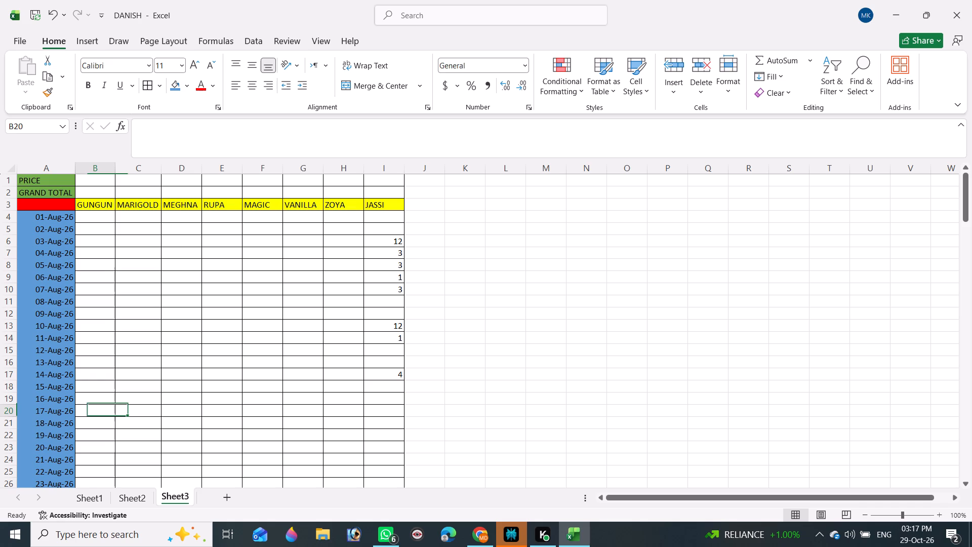
key("2")
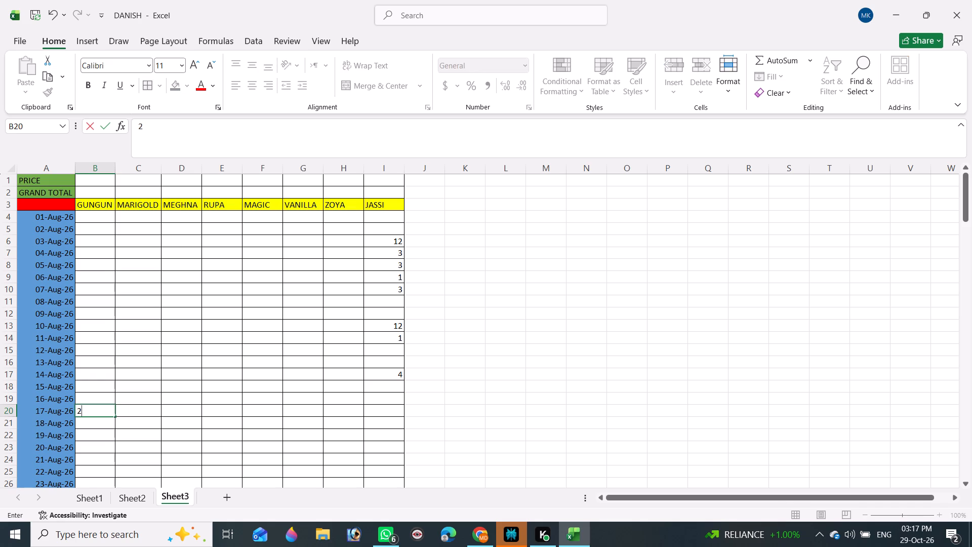
key("Tab")
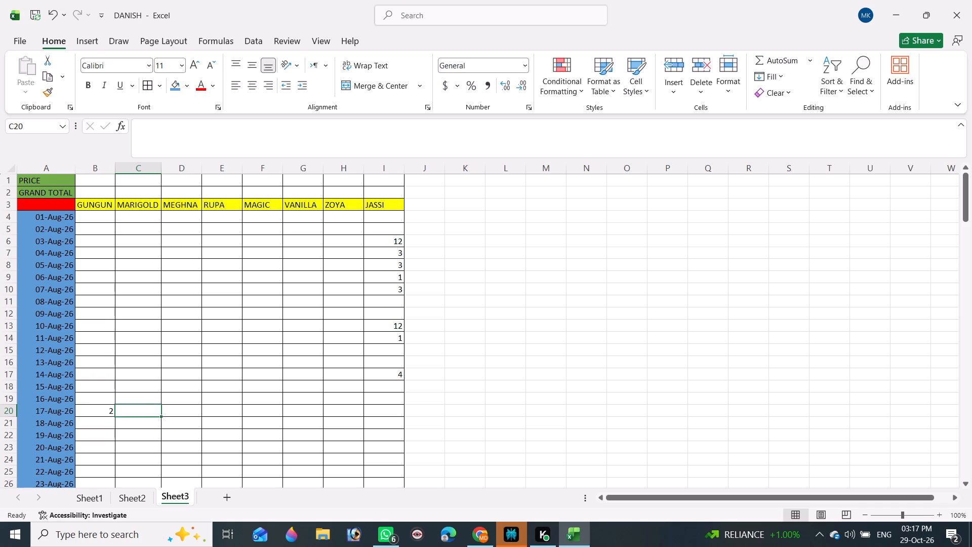
key("Tab")
key("1")
key("Tab")
key("Tab")
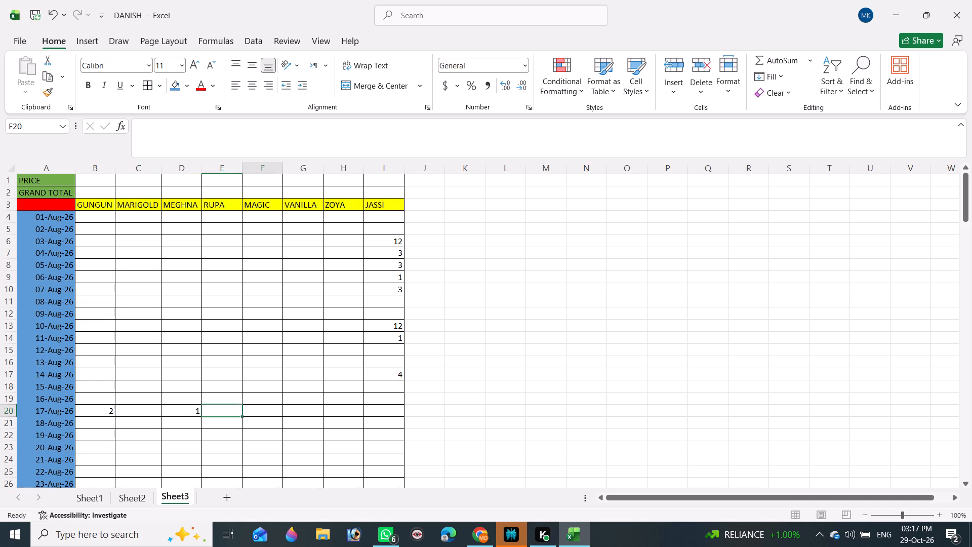
key("Tab")
key("Tab")
key("Tab")
key("3")
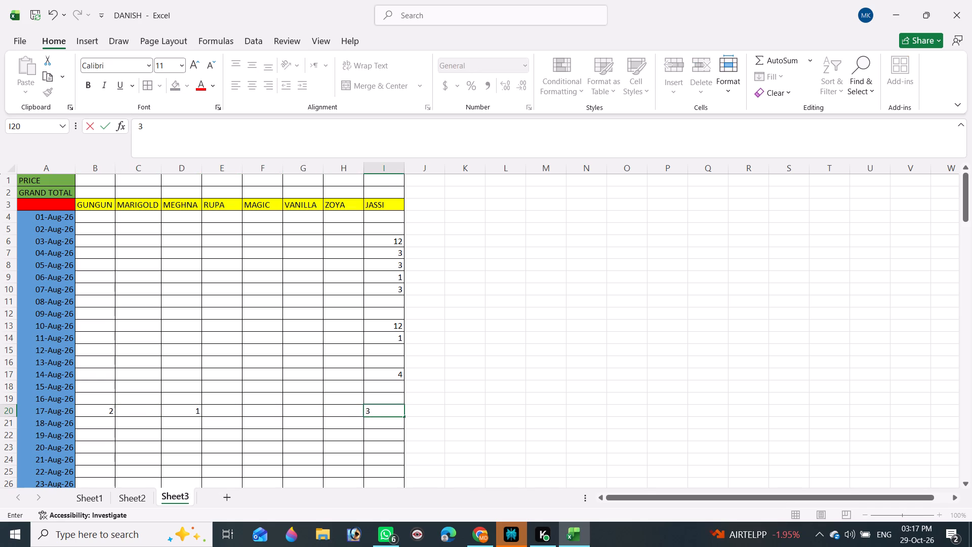
key("BackSpace")
key("2")
key("Return")
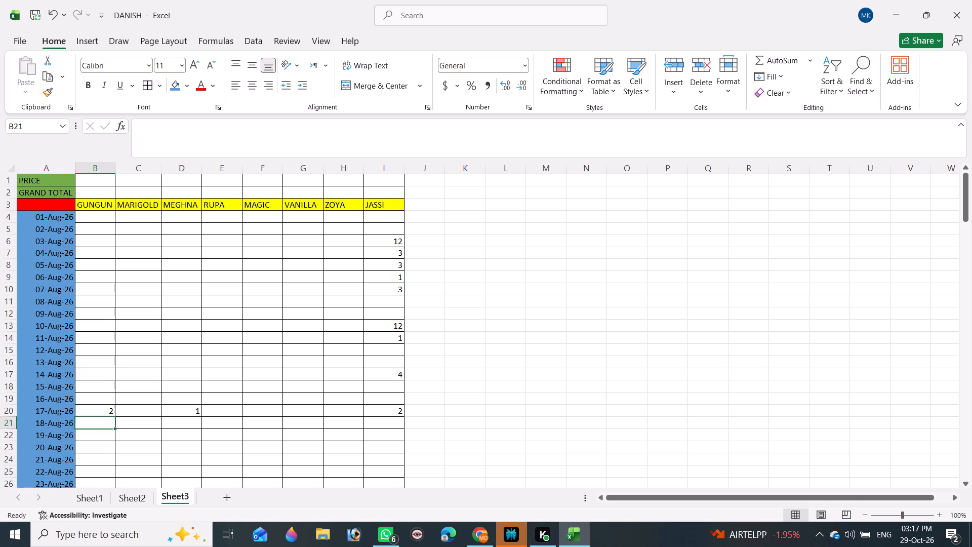
Enter 1 for JASSI in the 19-Aug-26 row.
left_click(381, 433)
key("1")
key("Return")
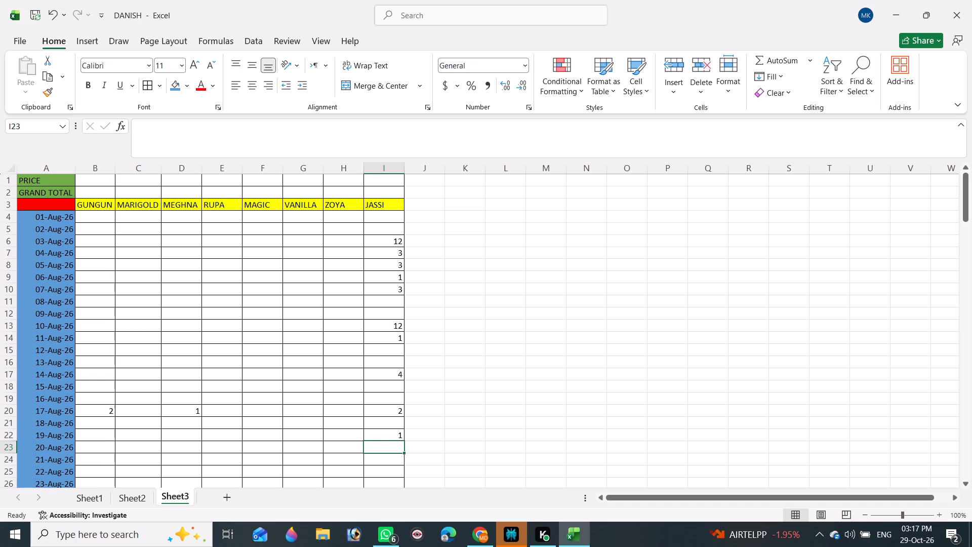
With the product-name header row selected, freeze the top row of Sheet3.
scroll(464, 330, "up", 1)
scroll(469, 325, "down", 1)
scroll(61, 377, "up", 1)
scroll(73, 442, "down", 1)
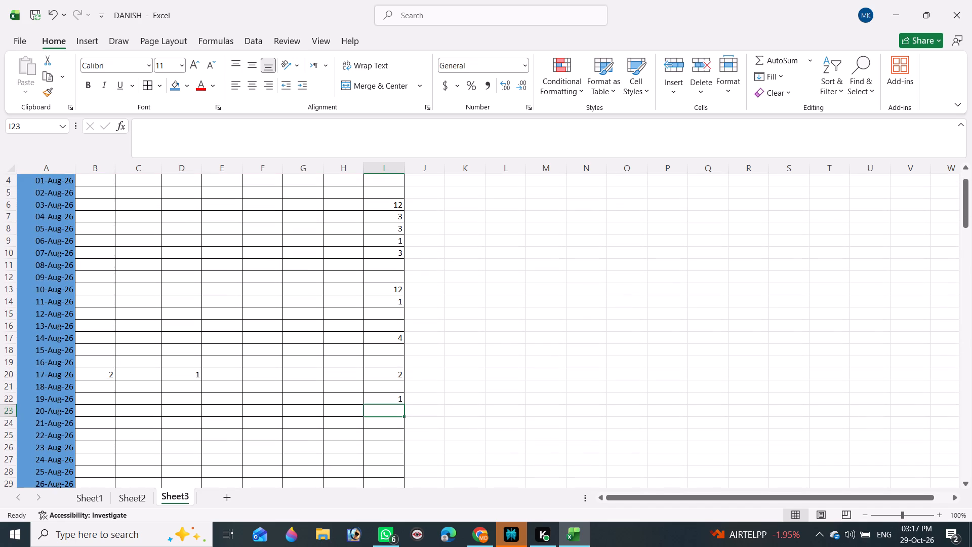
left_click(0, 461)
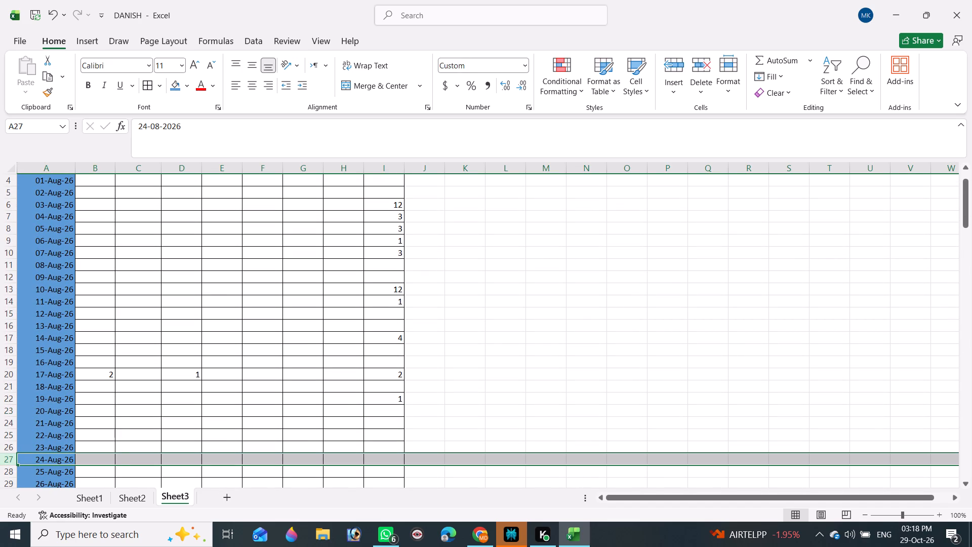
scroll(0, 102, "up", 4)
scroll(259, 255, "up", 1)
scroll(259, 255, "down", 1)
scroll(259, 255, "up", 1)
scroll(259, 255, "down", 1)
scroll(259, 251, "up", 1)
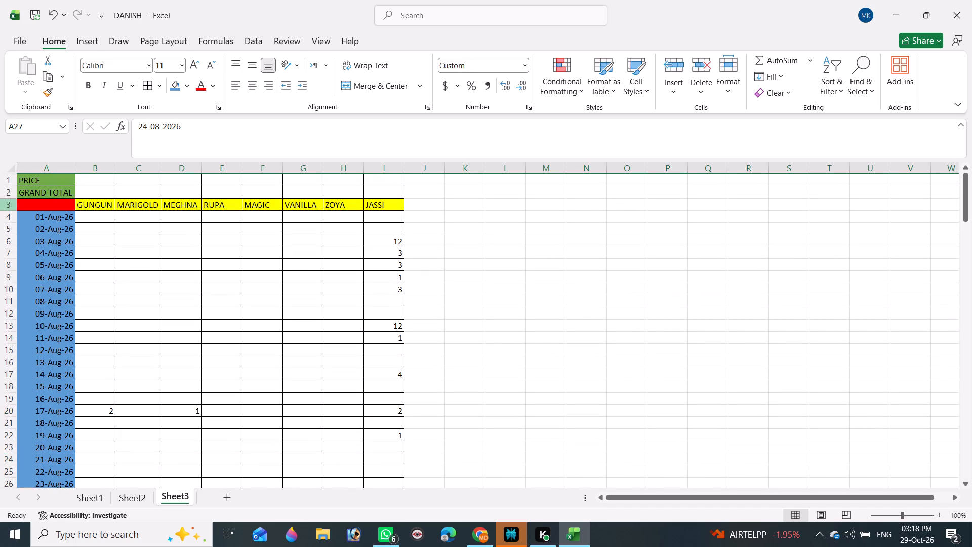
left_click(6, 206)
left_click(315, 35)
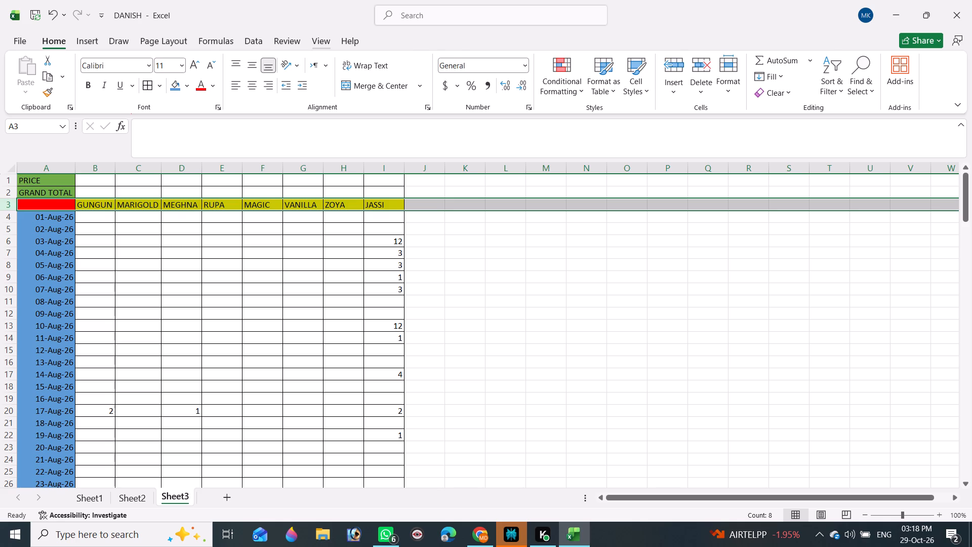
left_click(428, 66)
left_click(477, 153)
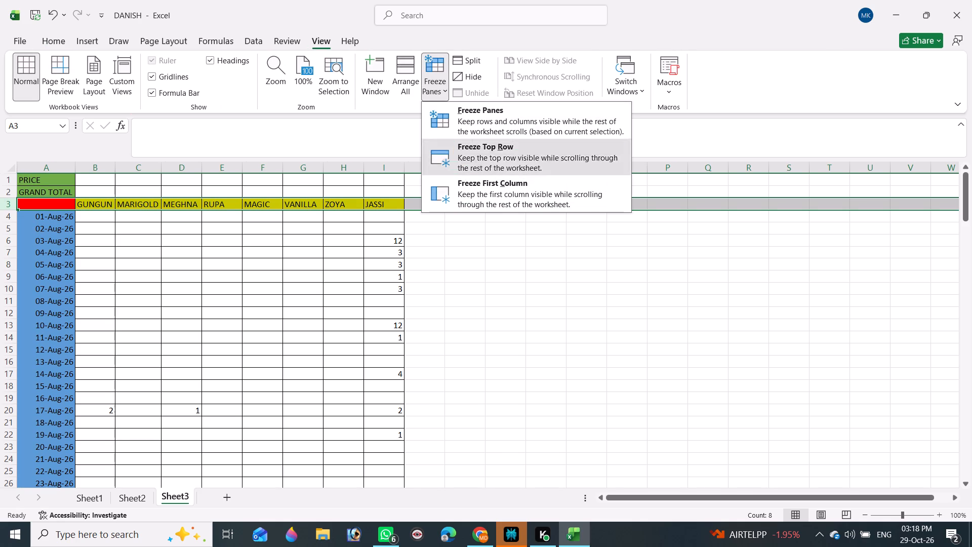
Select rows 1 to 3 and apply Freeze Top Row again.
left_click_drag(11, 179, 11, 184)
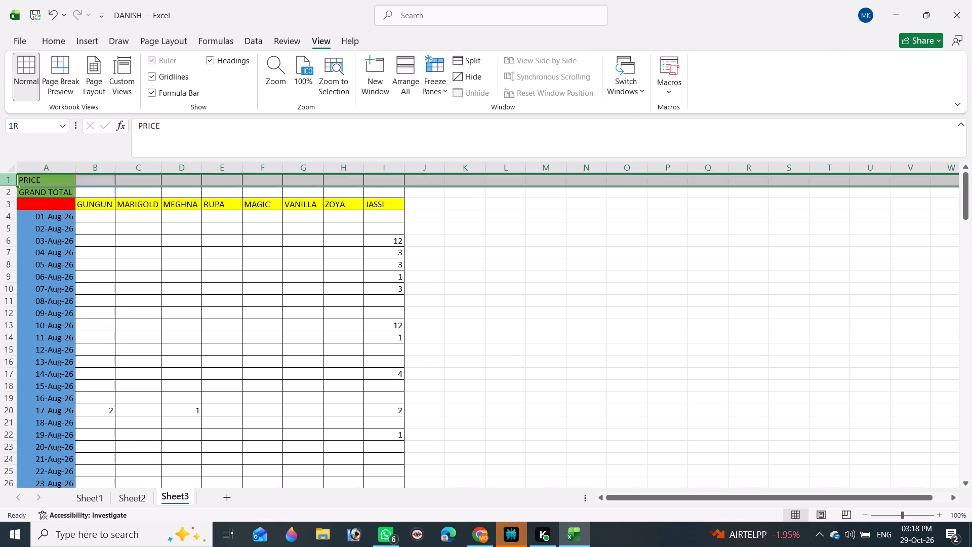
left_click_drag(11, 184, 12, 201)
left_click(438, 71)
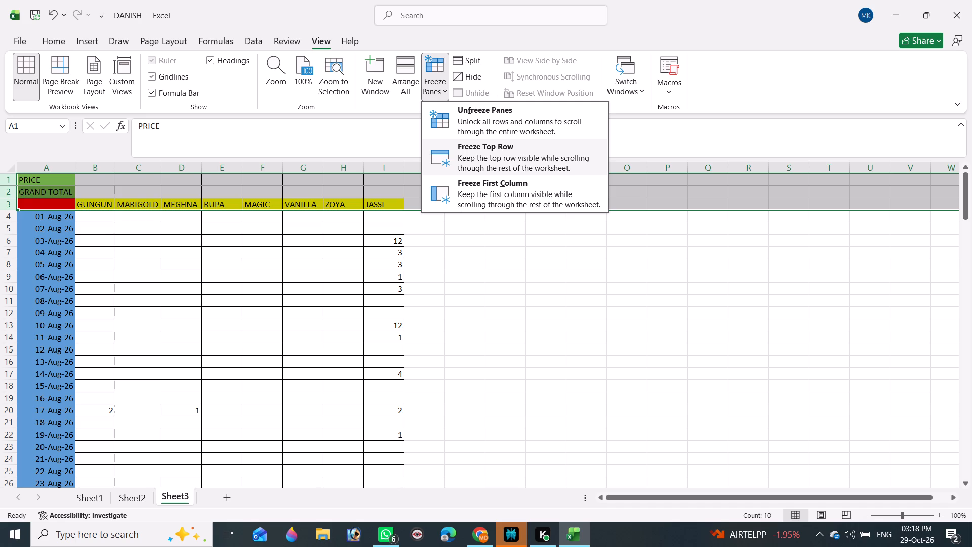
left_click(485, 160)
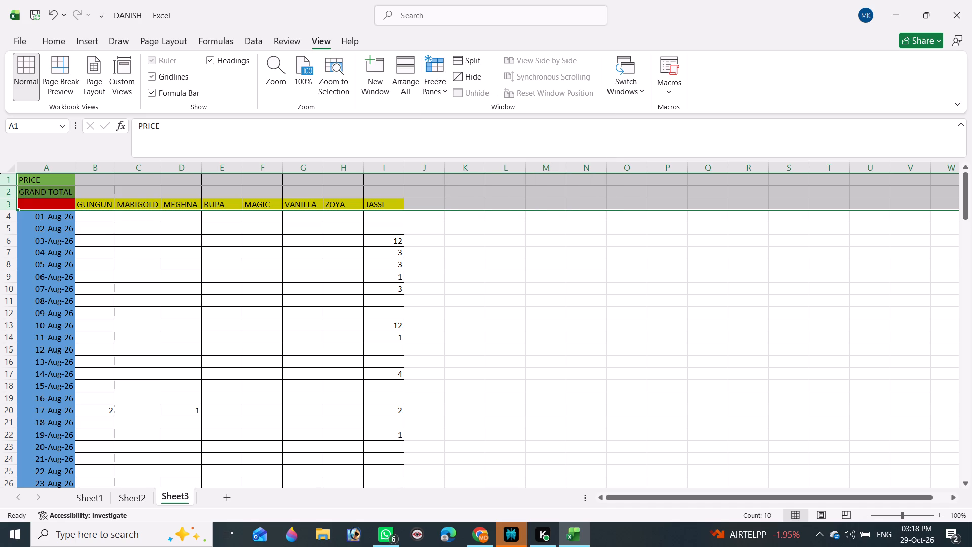
Check which header rows stay fixed while scrolling through Sheet3.
left_click(541, 257)
scroll(542, 257, "up", 3)
scroll(541, 257, "down", 1)
scroll(541, 257, "up", 1)
scroll(541, 257, "down", 1)
scroll(540, 255, "up", 1)
scroll(540, 255, "down", 1)
scroll(538, 254, "up", 1)
scroll(538, 254, "down", 1)
scroll(538, 254, "up", 1)
scroll(538, 254, "down", 1)
scroll(538, 254, "up", 1)
scroll(525, 252, "down", 1)
scroll(523, 252, "up", 1)
scroll(522, 252, "down", 1)
scroll(521, 251, "up", 1)
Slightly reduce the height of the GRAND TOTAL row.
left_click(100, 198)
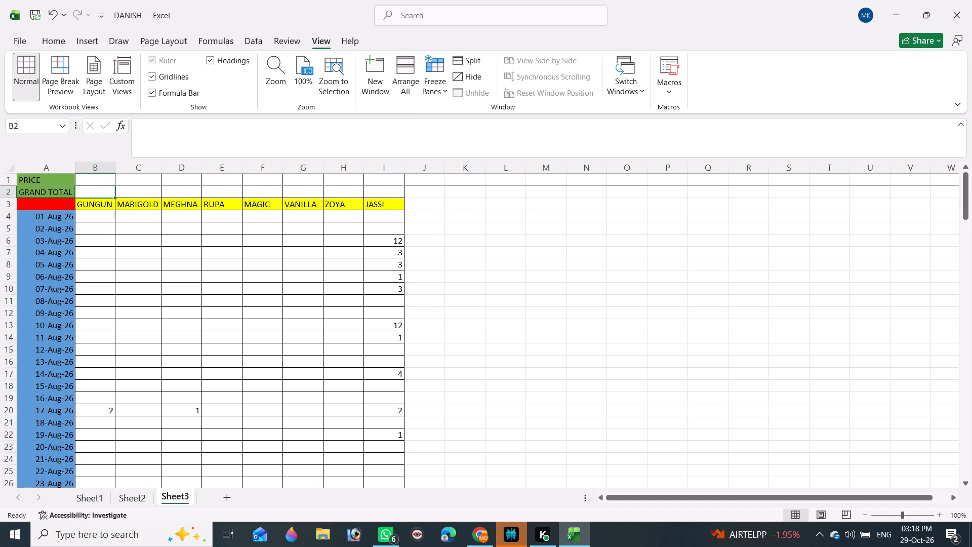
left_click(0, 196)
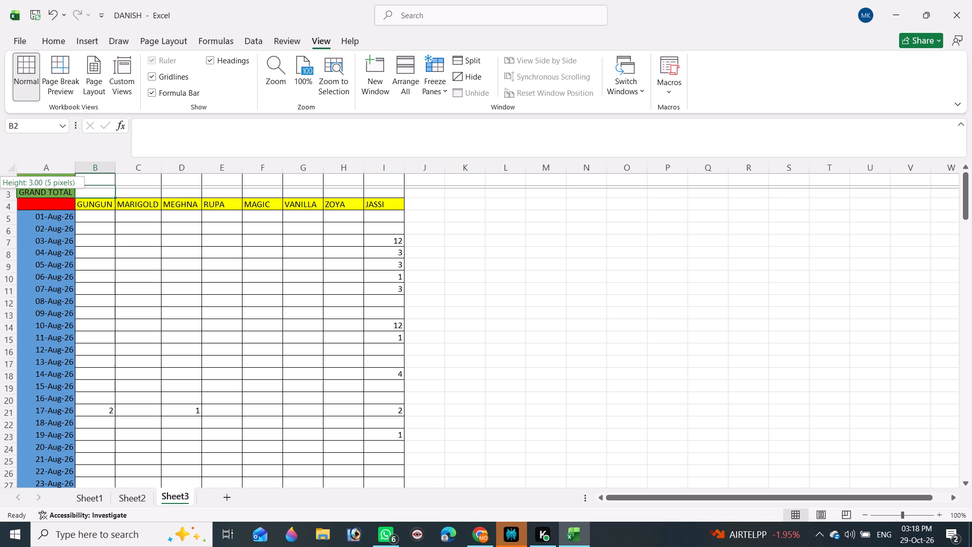
Check again which rows stay fixed while scrolling through Sheet3.
scroll(570, 250, "down", 1)
scroll(571, 252, "up", 1)
scroll(571, 252, "down", 1)
scroll(571, 252, "up", 1)
scroll(571, 253, "down", 1)
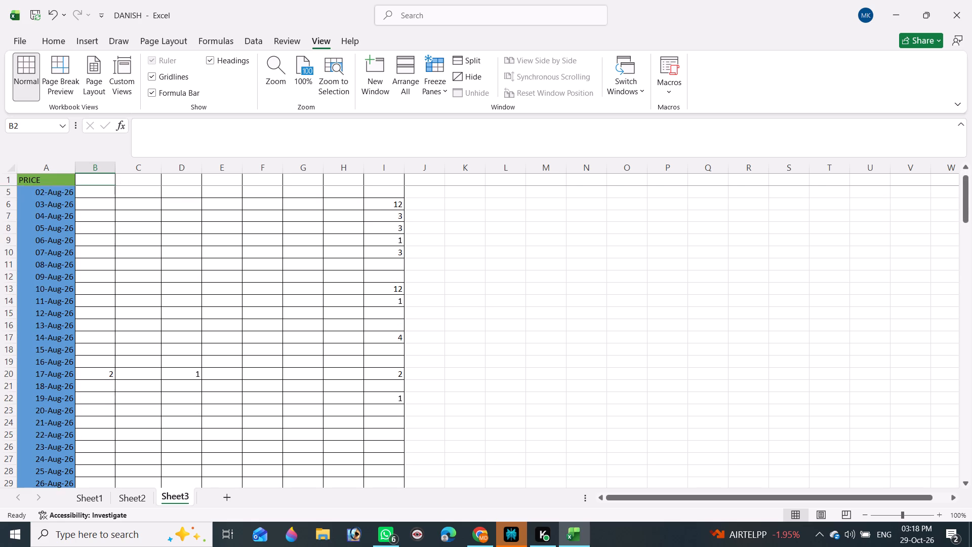
scroll(563, 285, "up", 1)
scroll(563, 287, "down", 1)
scroll(563, 287, "up", 2)
Examine how the header rows behave on Sheet1 while scrolling through its dates.
left_click(83, 495)
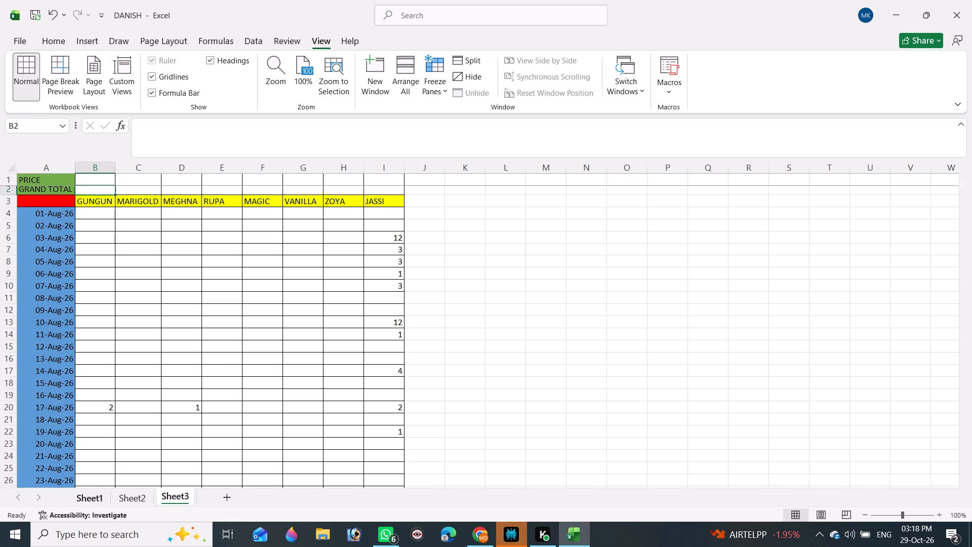
scroll(449, 324, "up", 1)
scroll(449, 324, "down", 1)
scroll(449, 324, "up", 1)
scroll(449, 324, "down", 1)
scroll(449, 324, "up", 1)
scroll(450, 323, "down", 1)
scroll(450, 323, "up", 1)
scroll(450, 323, "down", 1)
scroll(450, 323, "up", 8)
scroll(449, 322, "down", 1)
scroll(449, 322, "up", 2)
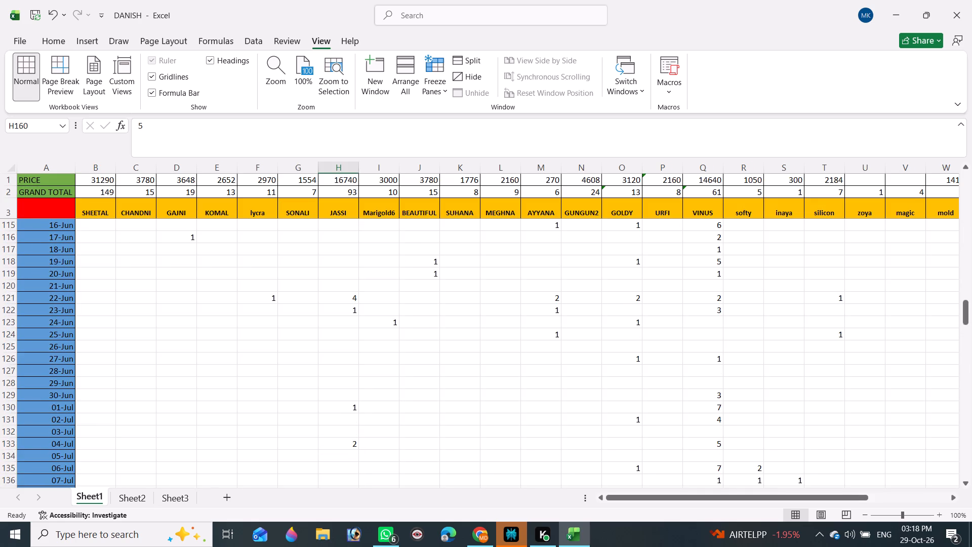
scroll(448, 321, "up", 1)
scroll(448, 321, "down", 1)
scroll(448, 321, "up", 1)
scroll(448, 321, "down", 1)
scroll(448, 321, "up", 1)
scroll(448, 321, "down", 1)
scroll(448, 321, "up", 1)
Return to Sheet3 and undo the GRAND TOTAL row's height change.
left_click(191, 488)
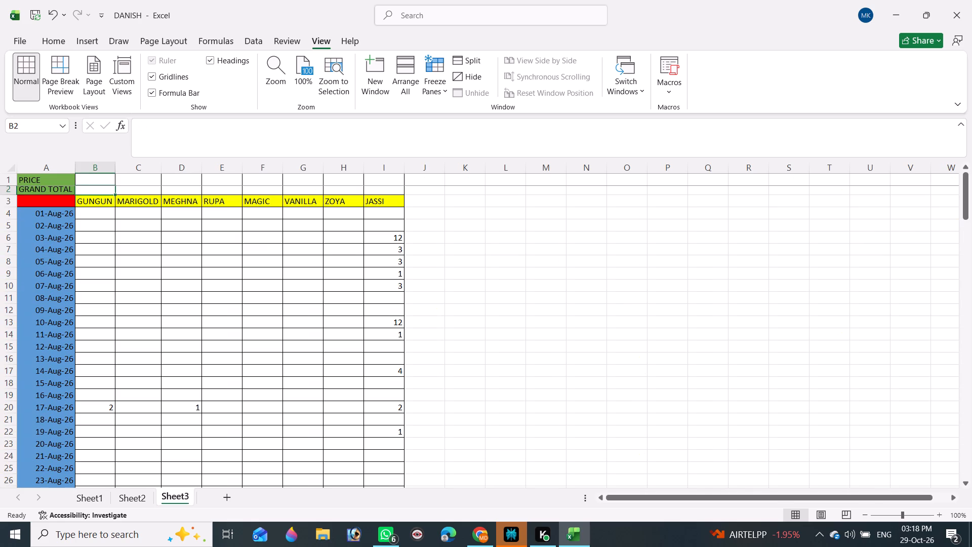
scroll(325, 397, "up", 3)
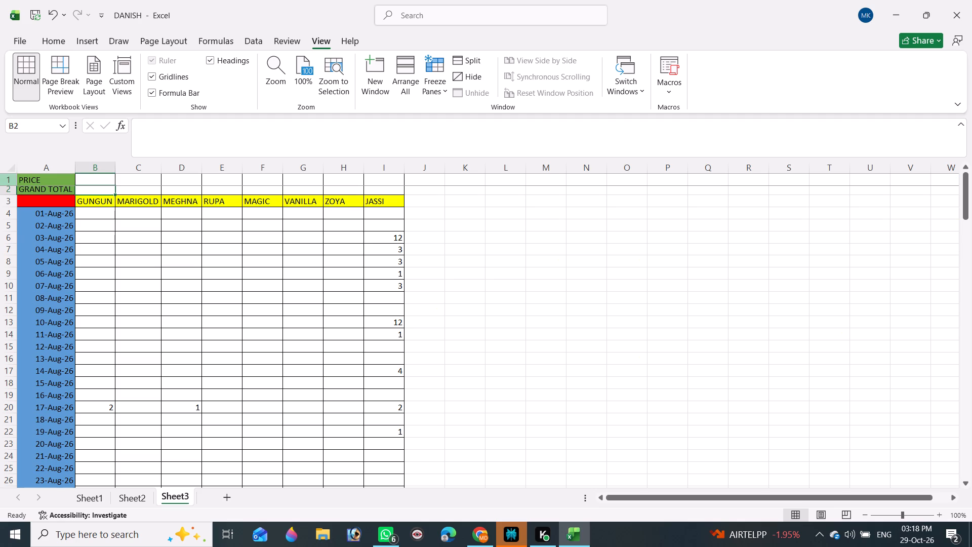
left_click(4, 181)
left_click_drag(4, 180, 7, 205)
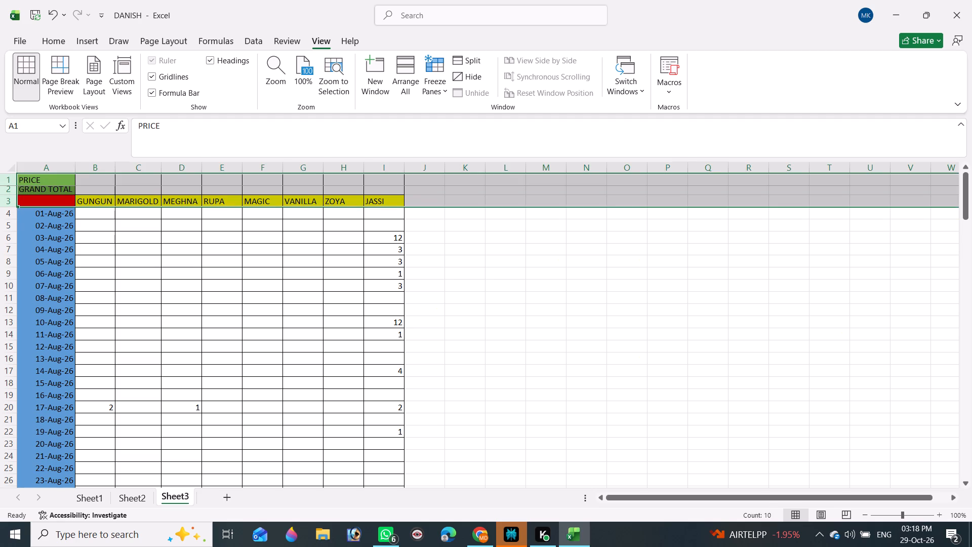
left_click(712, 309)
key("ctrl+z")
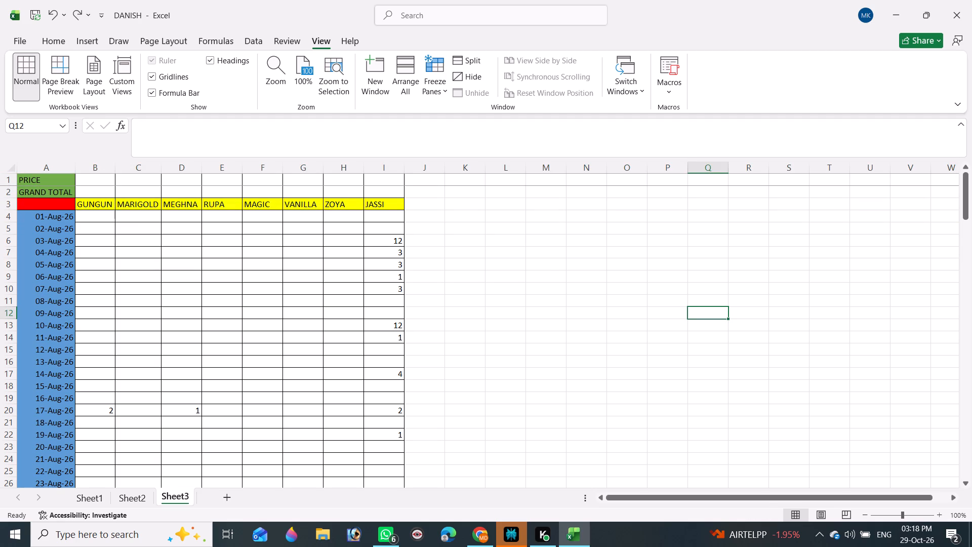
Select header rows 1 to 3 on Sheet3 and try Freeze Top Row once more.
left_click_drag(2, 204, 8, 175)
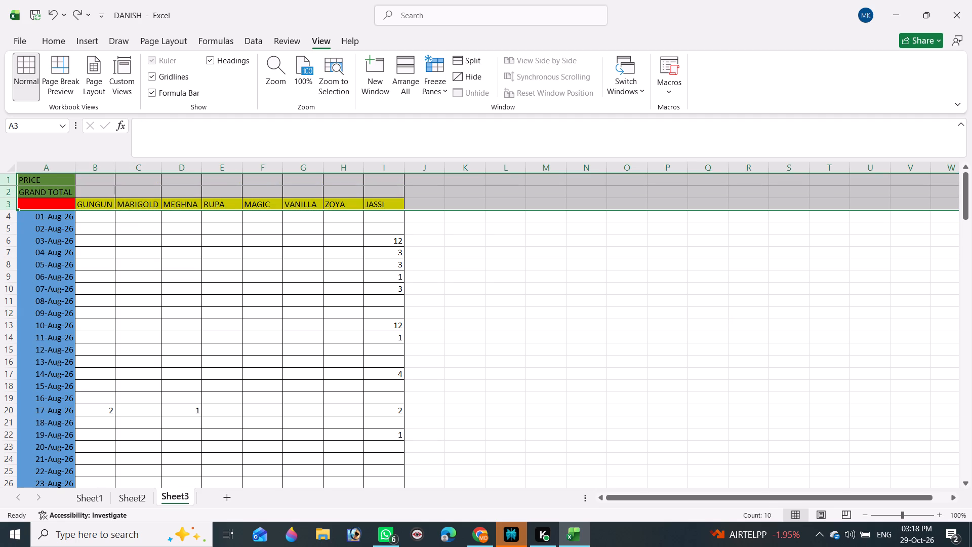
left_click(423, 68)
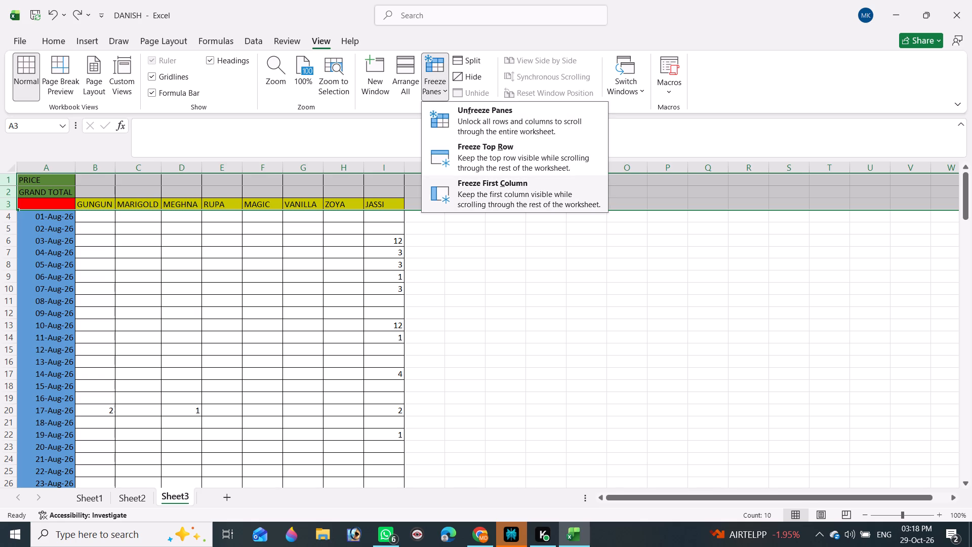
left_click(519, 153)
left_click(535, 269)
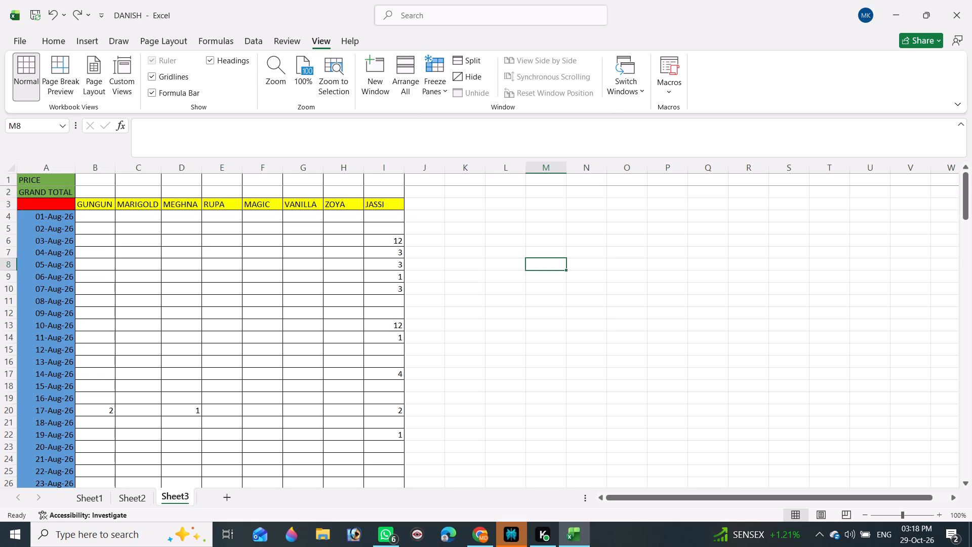
Check whether all three header rows stay fixed while scrolling through Sheet3.
scroll(532, 265, "down", 3)
scroll(532, 266, "up", 1)
scroll(532, 266, "down", 1)
scroll(532, 266, "up", 3)
scroll(523, 253, "down", 1)
scroll(523, 253, "up", 5)
scroll(516, 248, "down", 1)
scroll(516, 248, "up", 3)
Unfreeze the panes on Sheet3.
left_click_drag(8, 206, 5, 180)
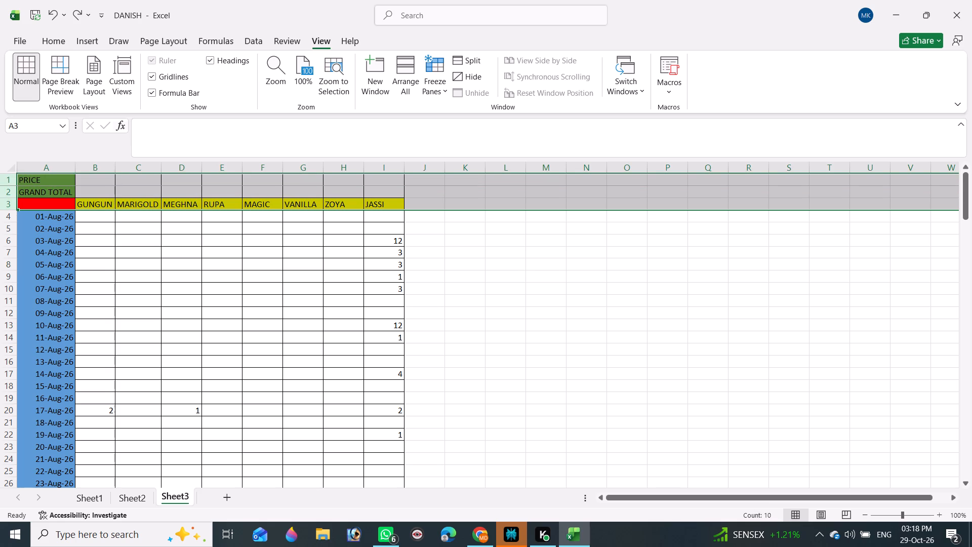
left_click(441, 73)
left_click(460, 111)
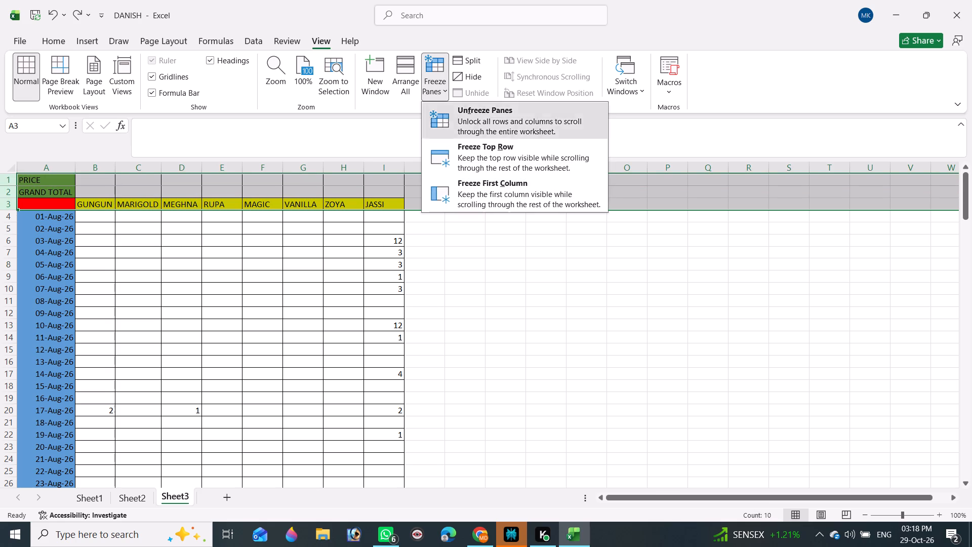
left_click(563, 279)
Select rows 1 to 3 of Sheet3 and apply Freeze Panes based on that selection.
left_click_drag(6, 204, 4, 202)
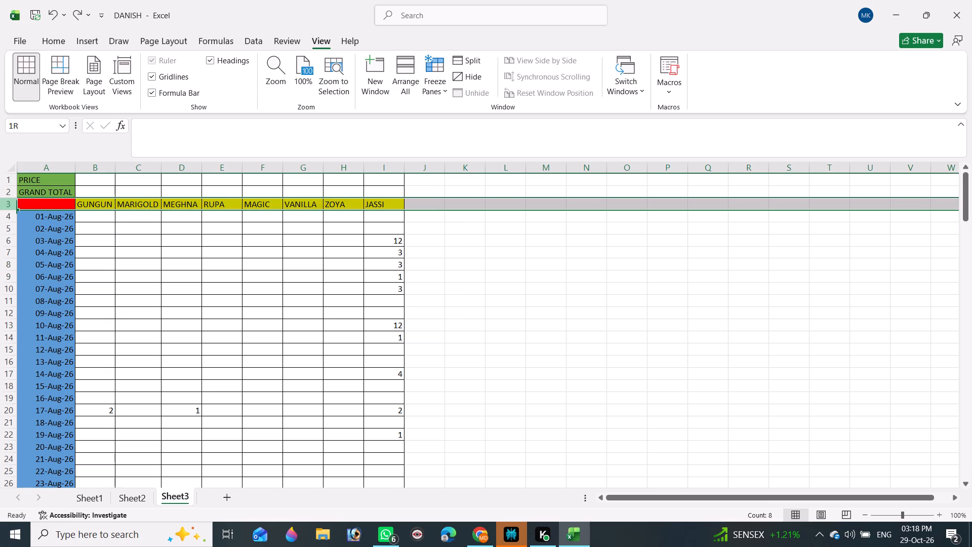
left_click_drag(4, 202, 4, 183)
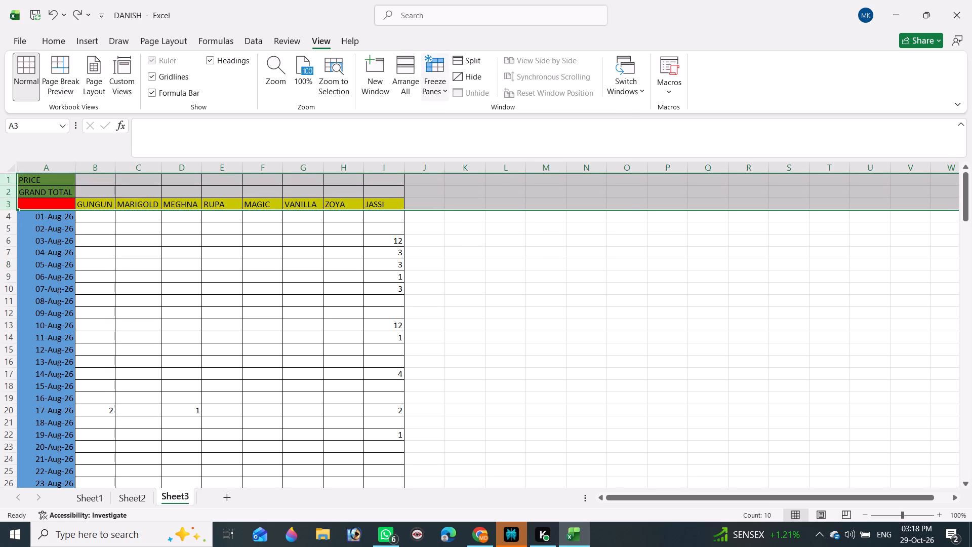
left_click(435, 68)
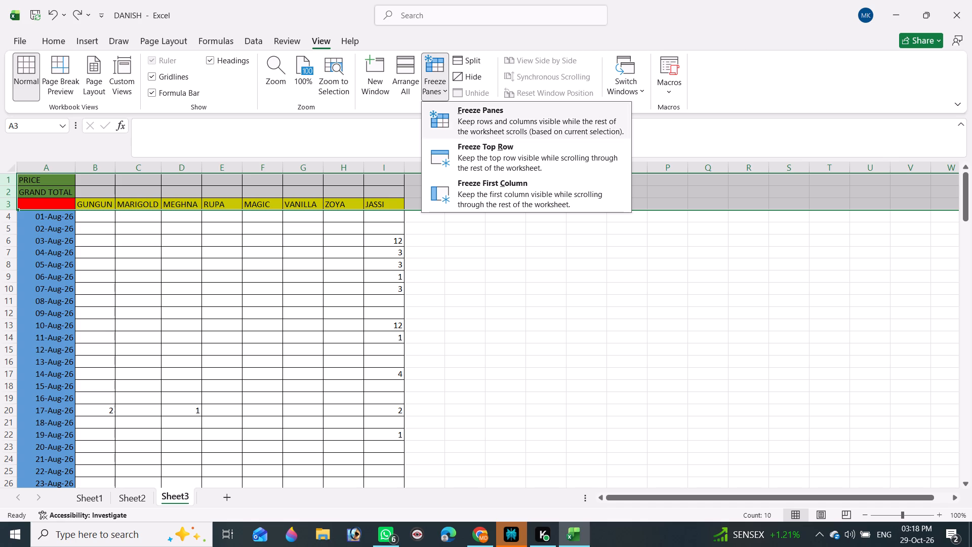
left_click(475, 116)
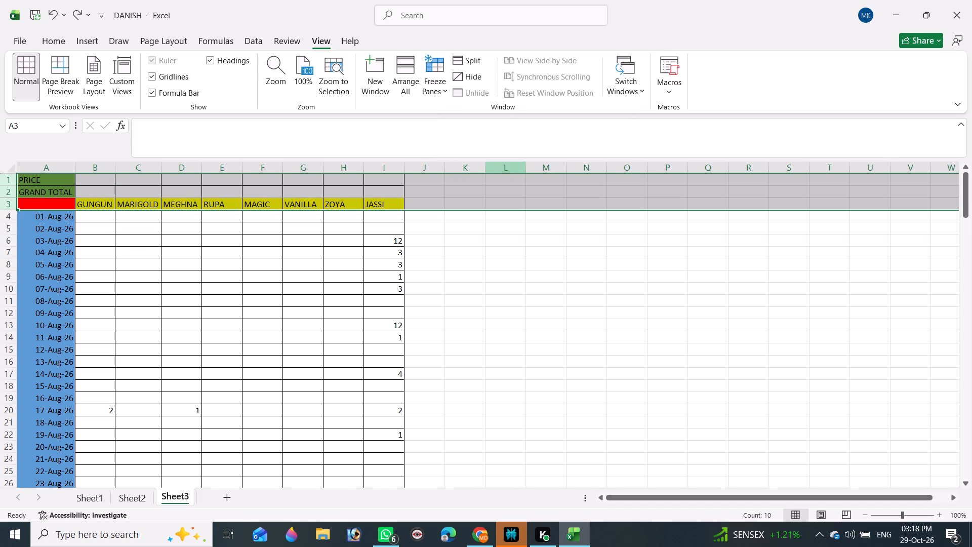
Check how the frozen panes on Sheet3 behave while scrolling through the date rows.
scroll(539, 329, "down", 5)
scroll(540, 332, "up", 3)
scroll(540, 332, "down", 1)
scroll(540, 329, "up", 1)
scroll(540, 329, "down", 1)
scroll(540, 329, "up", 1)
scroll(540, 329, "down", 1)
scroll(540, 329, "up", 3)
scroll(540, 328, "down", 1)
scroll(540, 328, "up", 1)
scroll(540, 328, "down", 1)
scroll(540, 328, "up", 2)
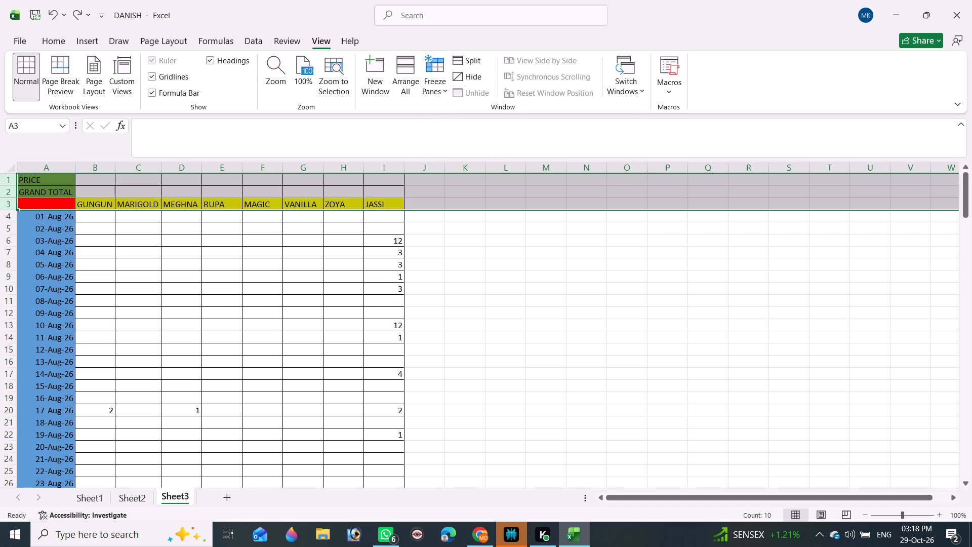
Undo the last quantity entry, made in the JASSI column for 19-Aug-26.
left_click(540, 327)
key("ctrl+z")
left_click(505, 312)
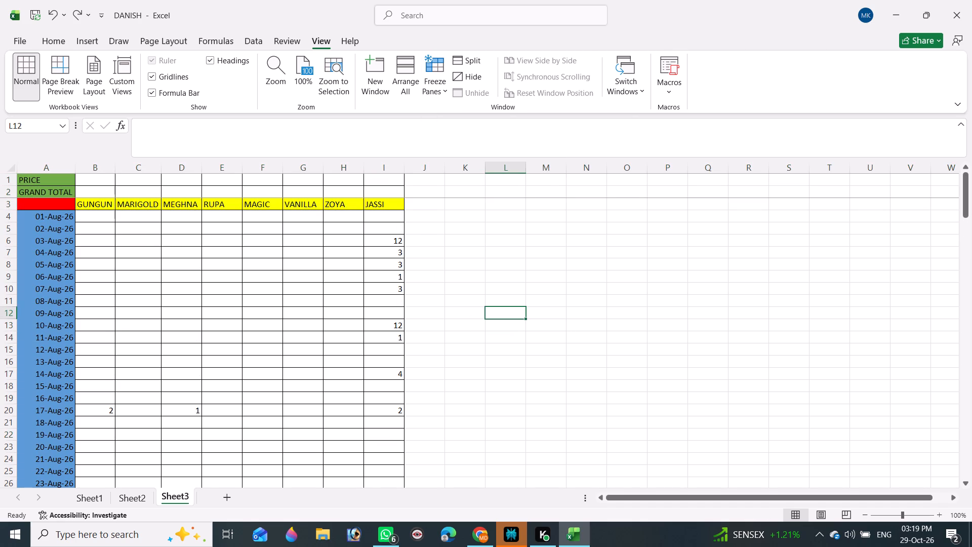
With rows 1 to 4 of Sheet3 selected, unfreeze the panes and reapply Freeze Panes to hold header rows 1 to 3.
left_click_drag(2, 217, 0, 178)
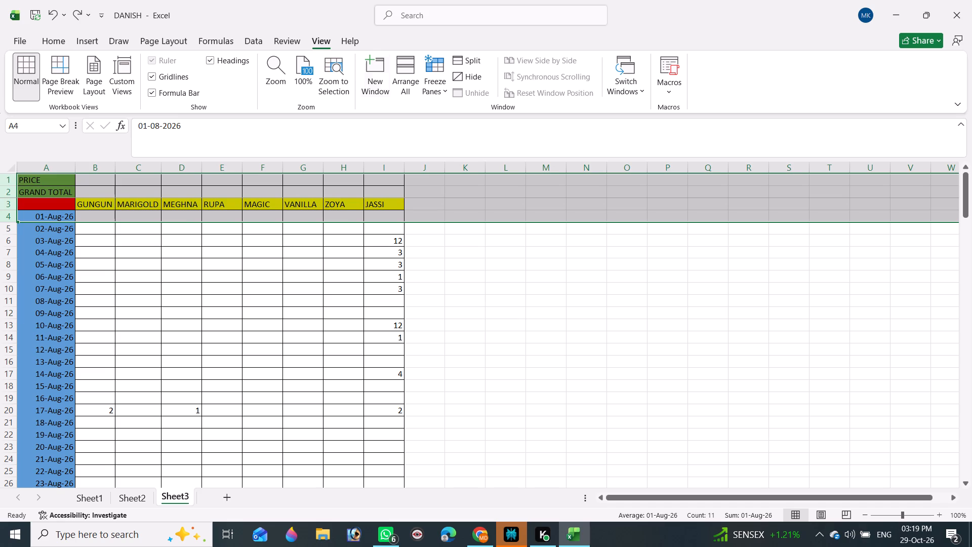
left_click(419, 76)
left_click(426, 71)
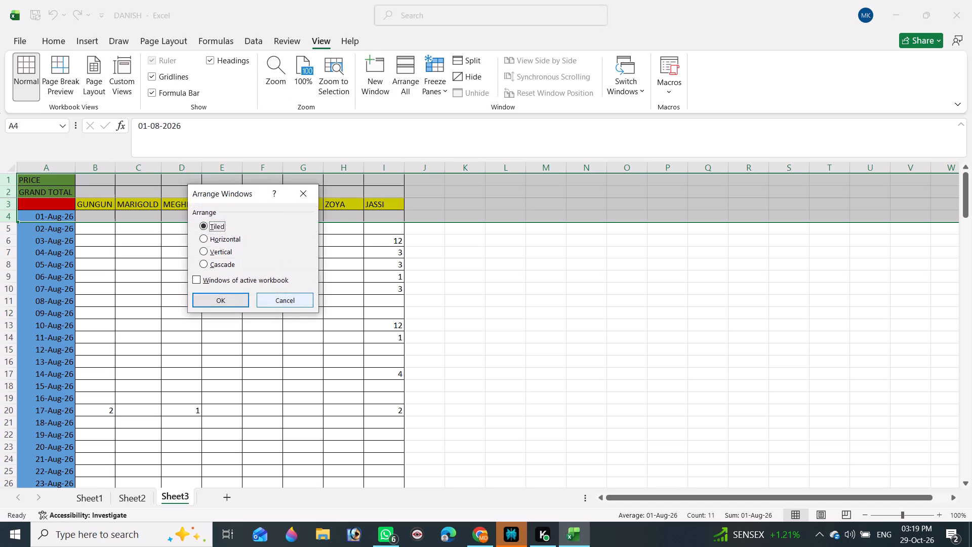
left_click(290, 292)
left_click(425, 80)
left_click(460, 125)
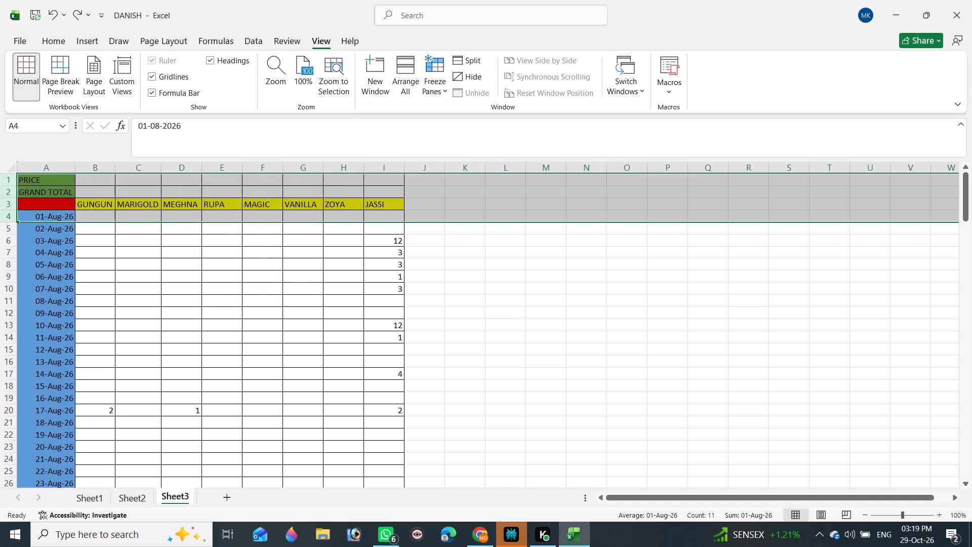
left_click(422, 91)
left_click(473, 121)
Check whether header rows 1 to 3 stay fixed while scrolling through the date rows of Sheet3.
scroll(492, 365, "up", 1)
scroll(492, 365, "down", 1)
scroll(492, 365, "up", 1)
scroll(492, 365, "down", 1)
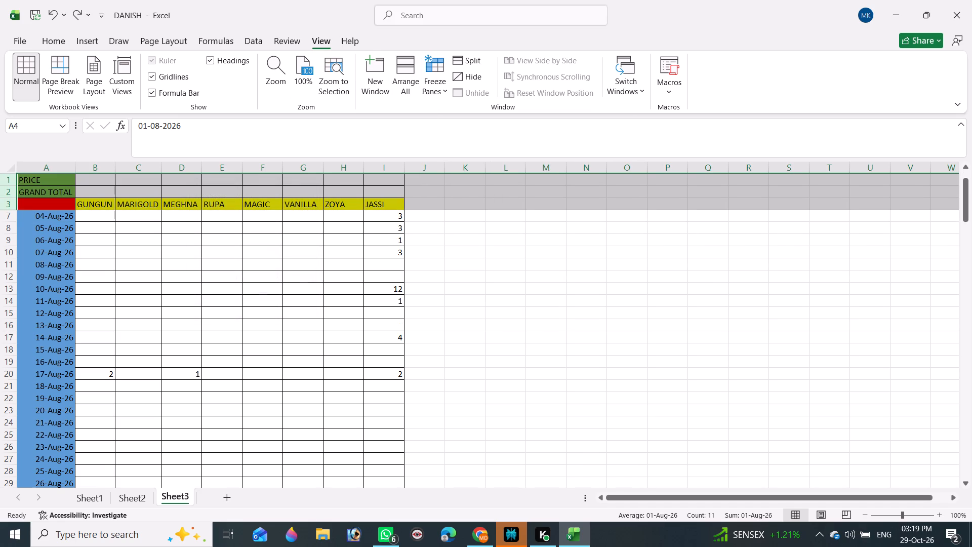
scroll(492, 358, "up", 1)
scroll(492, 358, "down", 1)
scroll(492, 358, "up", 1)
scroll(492, 358, "down", 1)
scroll(477, 351, "up", 1)
scroll(477, 351, "down", 1)
scroll(477, 351, "up", 1)
scroll(477, 351, "down", 1)
scroll(477, 351, "up", 1)
scroll(477, 351, "down", 2)
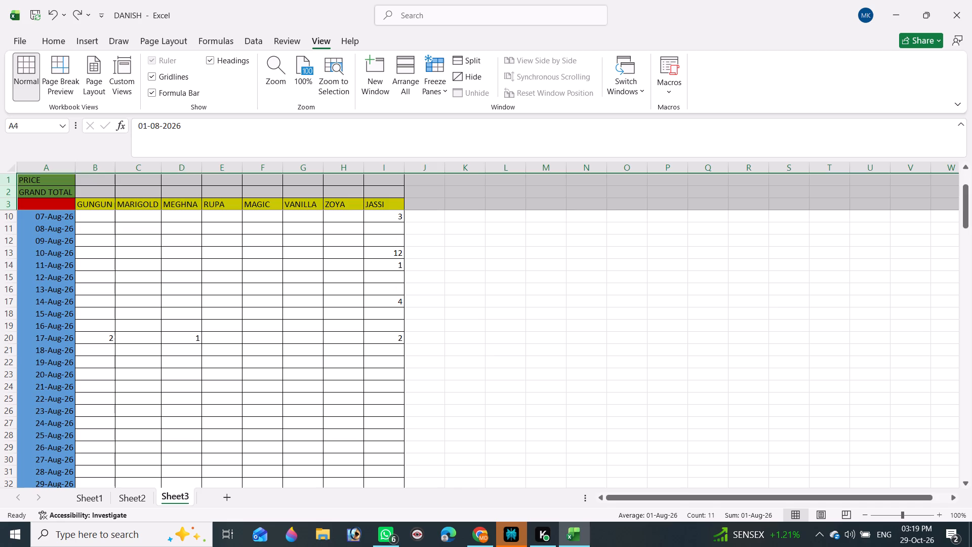
left_click(477, 352)
scroll(454, 372, "down", 1)
scroll(454, 372, "up", 1)
scroll(454, 372, "down", 1)
scroll(454, 372, "up", 1)
scroll(454, 372, "down", 1)
scroll(454, 372, "up", 1)
scroll(454, 372, "down", 1)
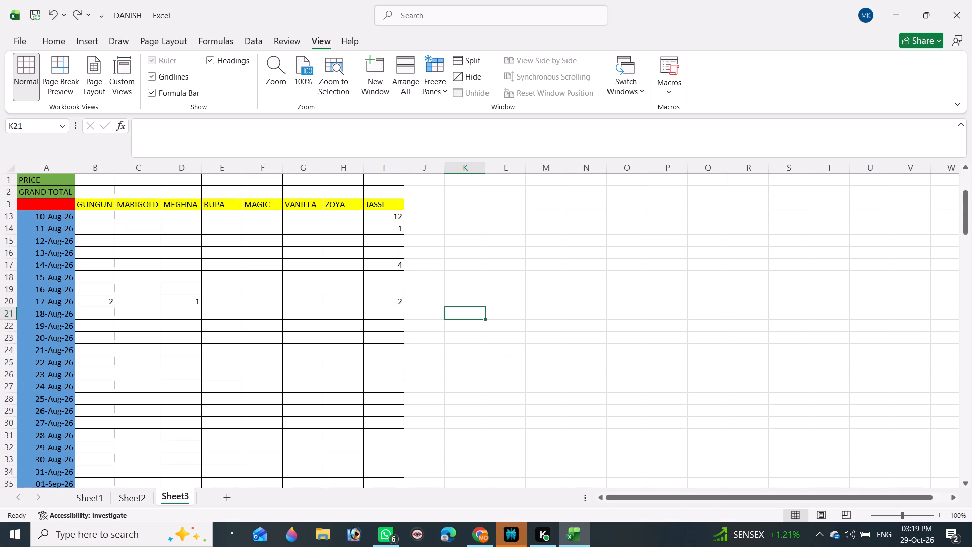
Enter a GUNGUN quantity of 4 for 24-Aug-26.
left_click(92, 385)
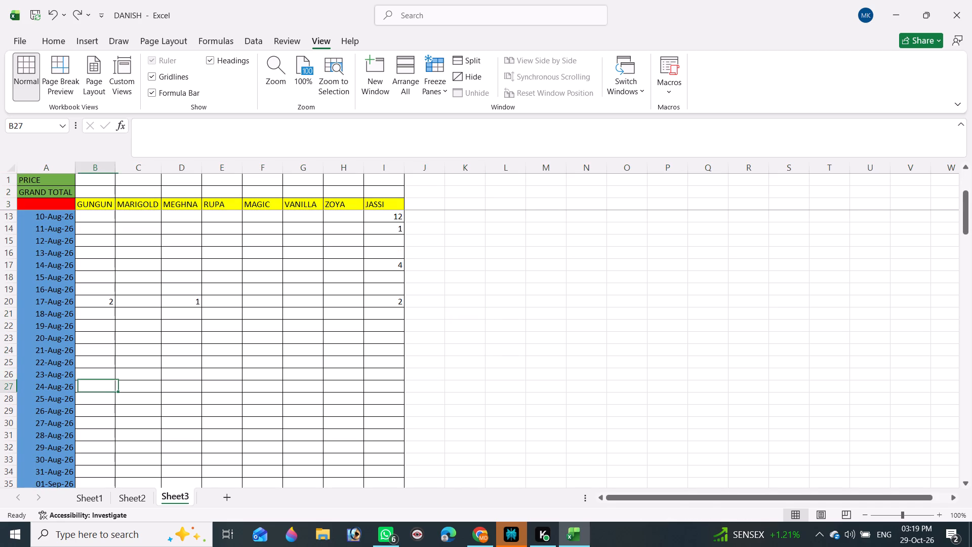
key("4")
key("Return")
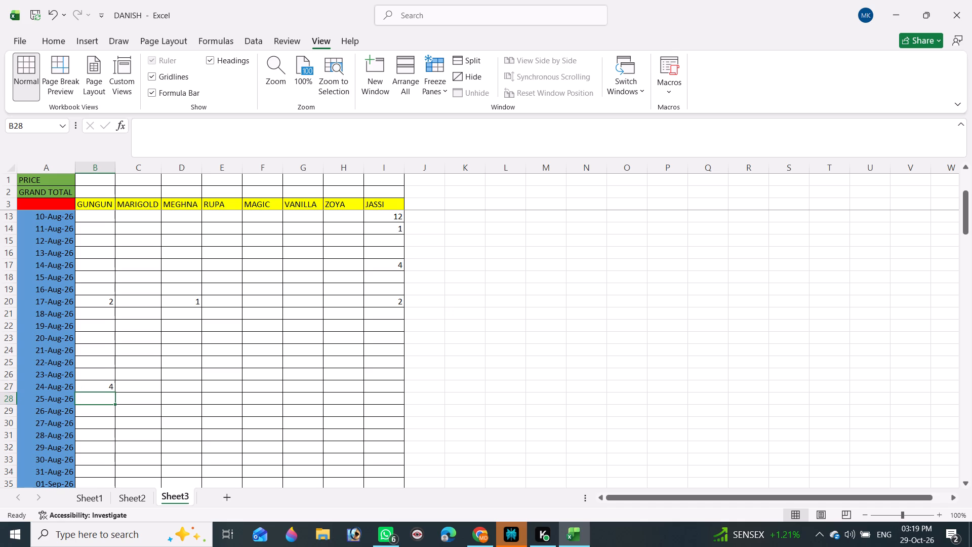
Move the GUNGUN quantity from 24-Aug-26 to 22-Aug-26 and save the workbook.
key("ctrl+x")
left_click(92, 362)
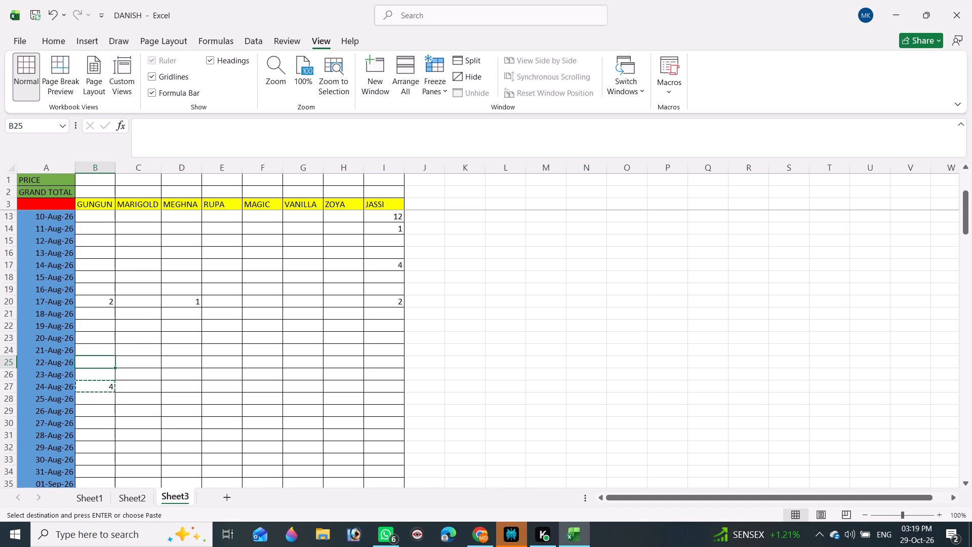
key("ctrl+v")
left_click(96, 387)
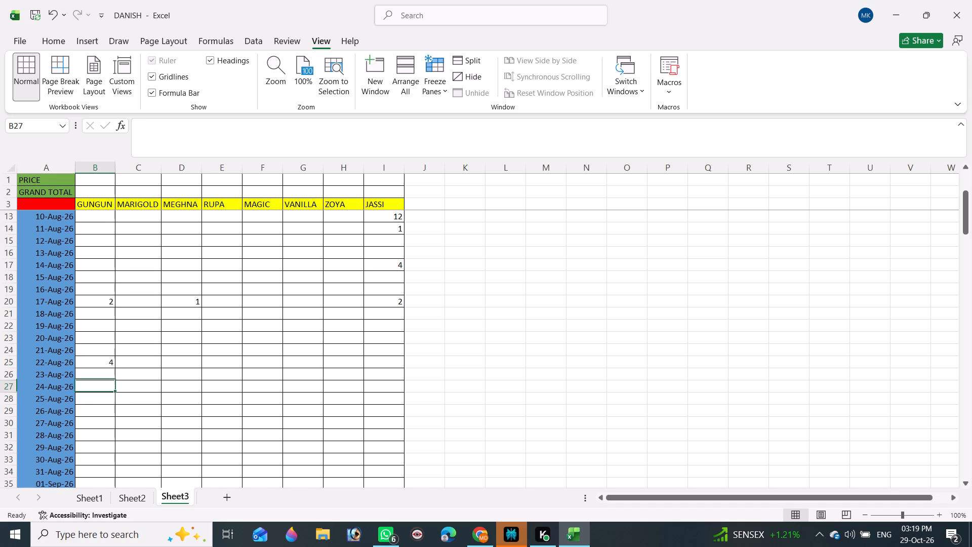
key("ctrl+s")
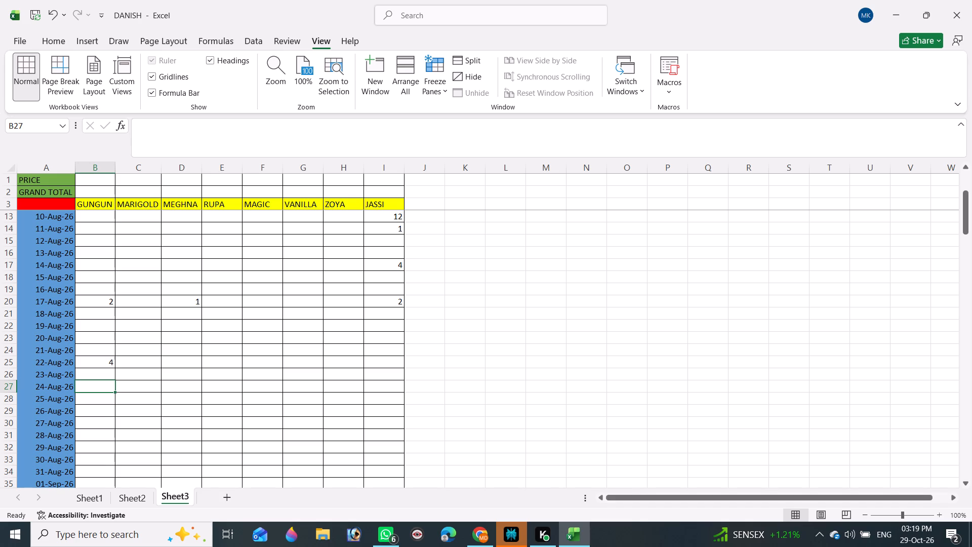
Enter the 26-Aug-26 quantities: MARIGOLD 4 and MEGHNA 2.
left_click(0, 413)
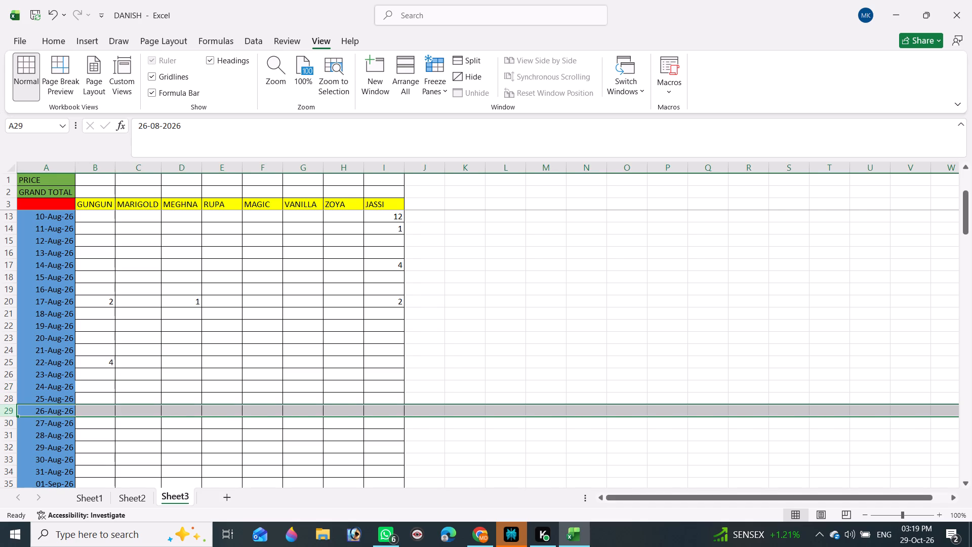
left_click(131, 411)
key("4")
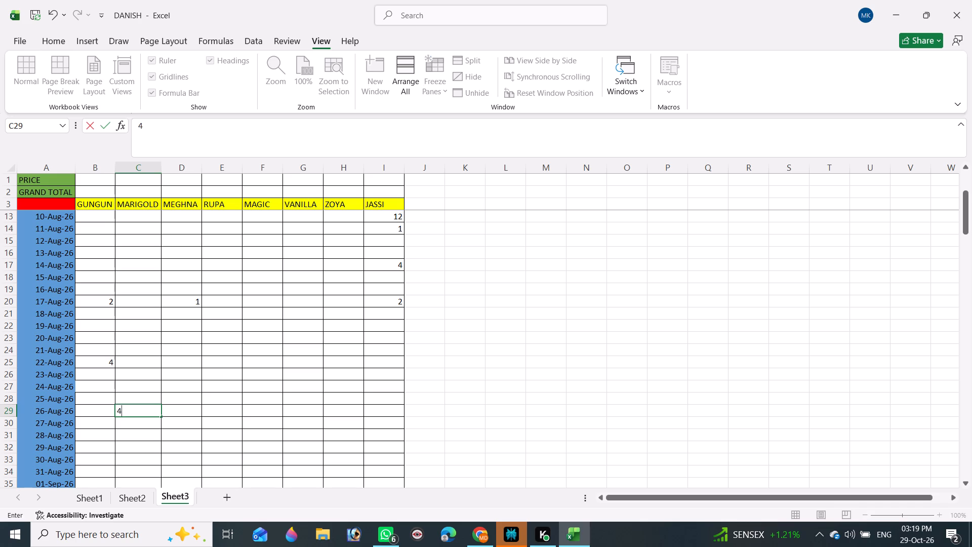
key("Tab")
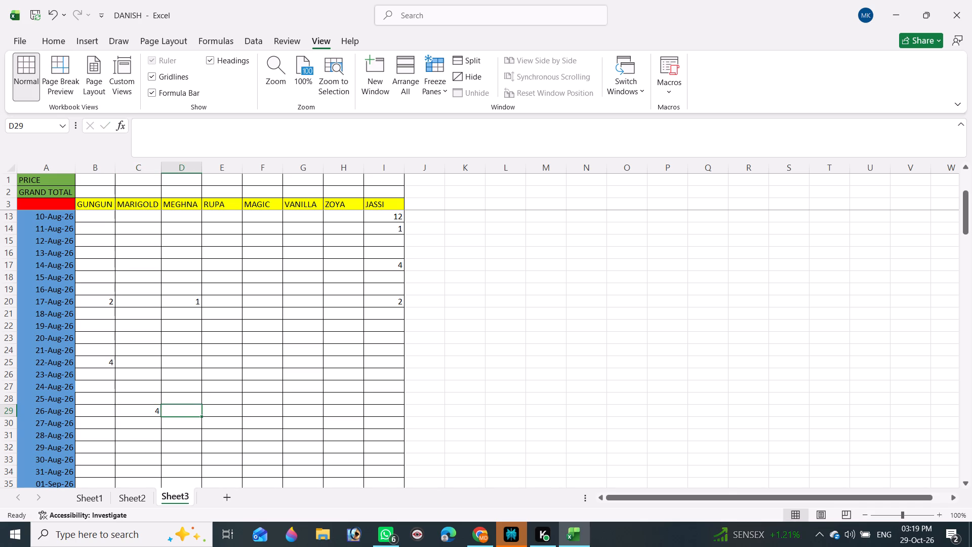
key("2")
key("Return")
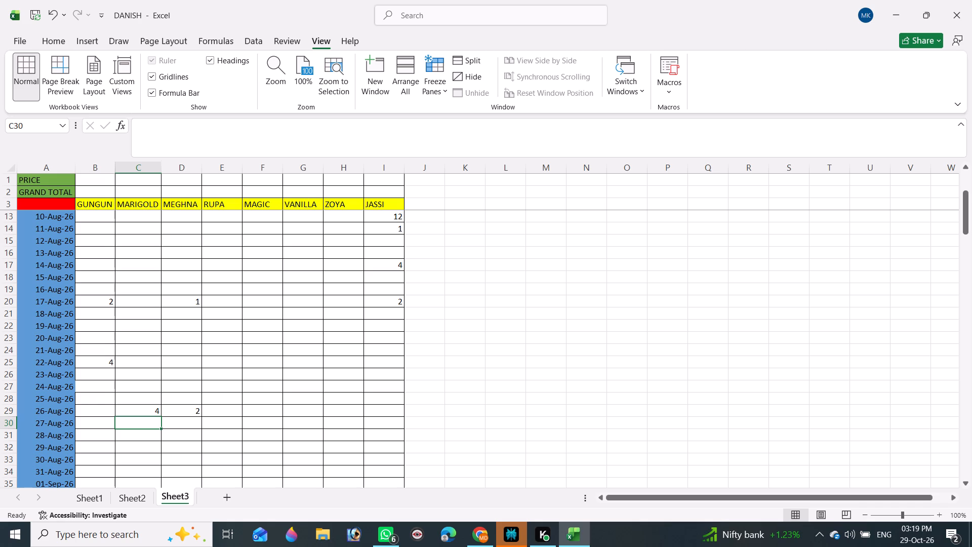
Enter the 27-Aug-26 quantities, MEGHNA 2, MARIGOLD 1 and GUNGUN 4, and save the workbook.
key("Tab")
key("2")
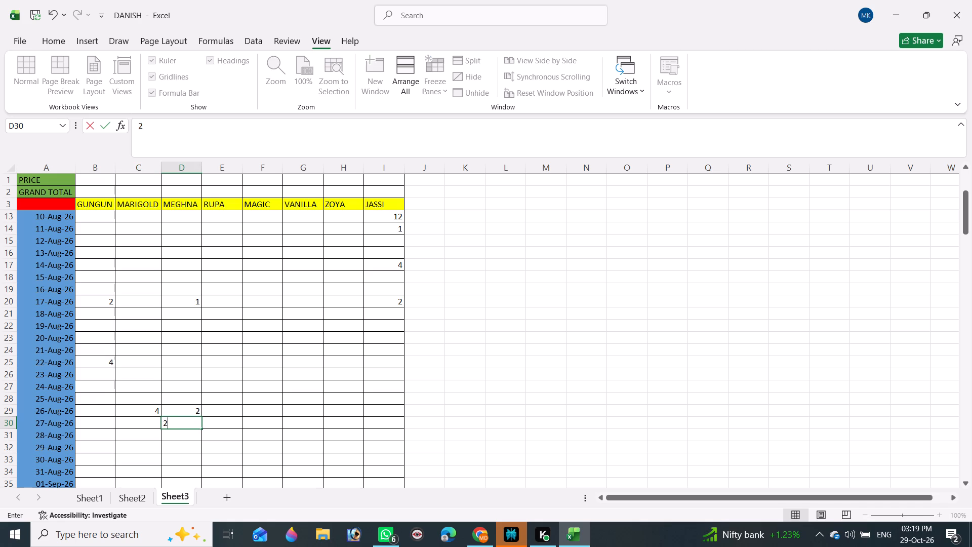
key("shift+Tab")
key("1")
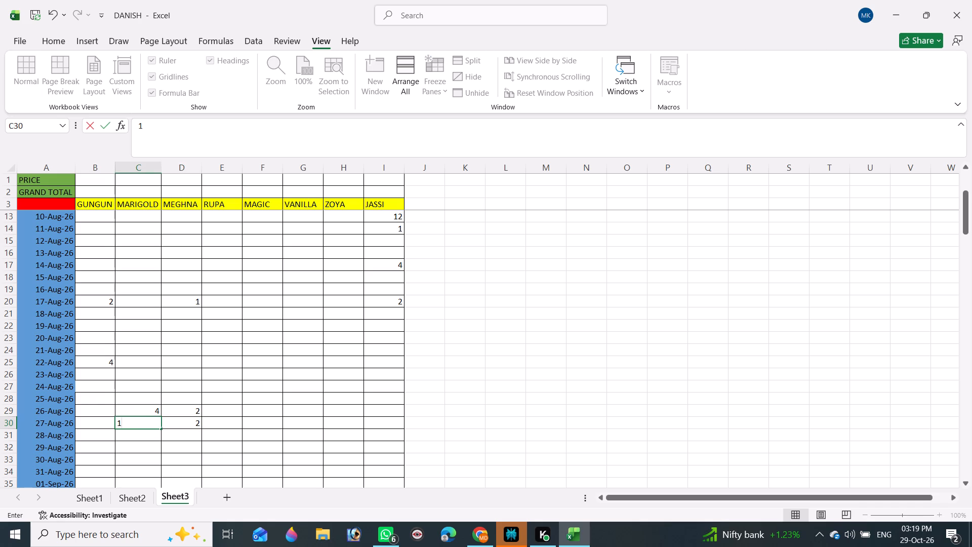
key("shift+Tab")
key("4")
key("Return")
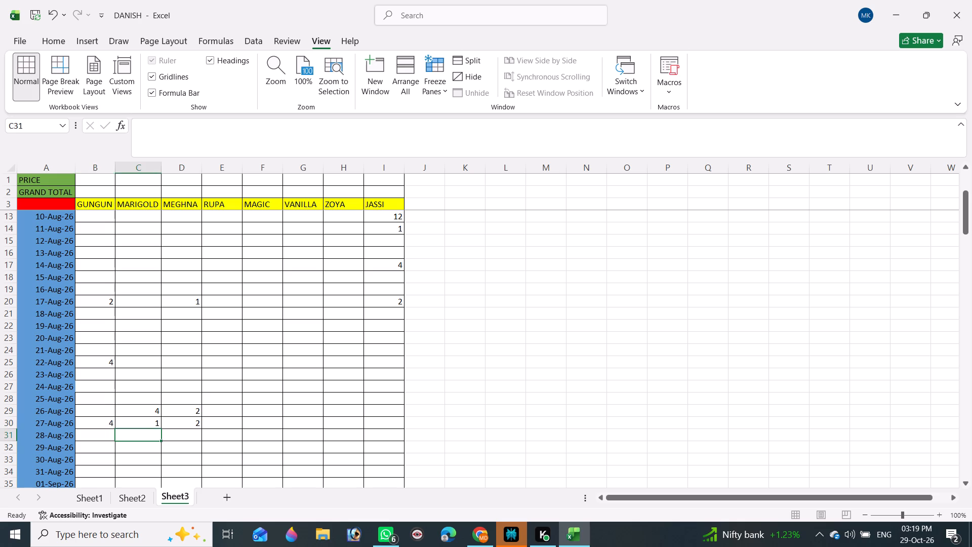
key("ctrl+s")
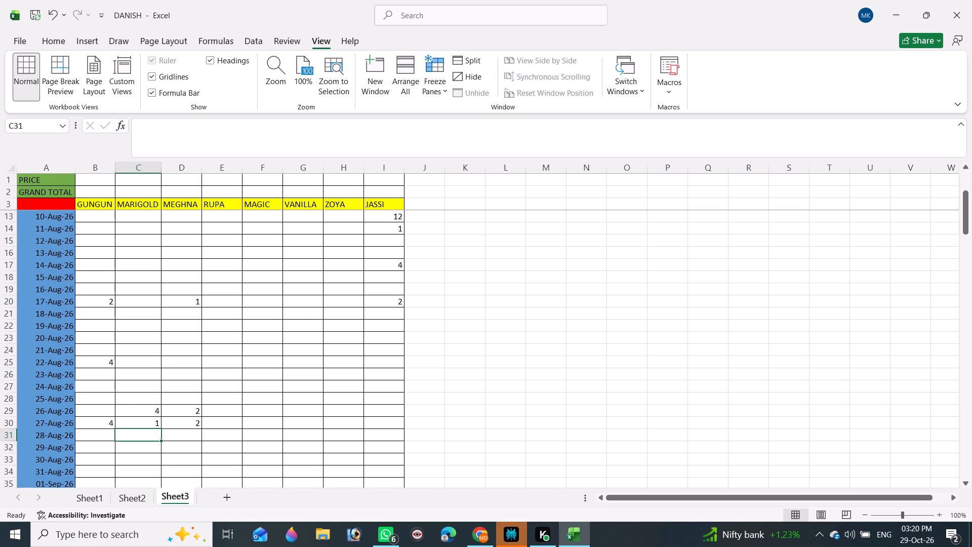
Change the 27-Aug-26 quantities to 2 for MARIGOLD and 5 for GUNGUN.
left_click(146, 418)
key("2")
key("shift+Tab")
key("5")
key("Return")
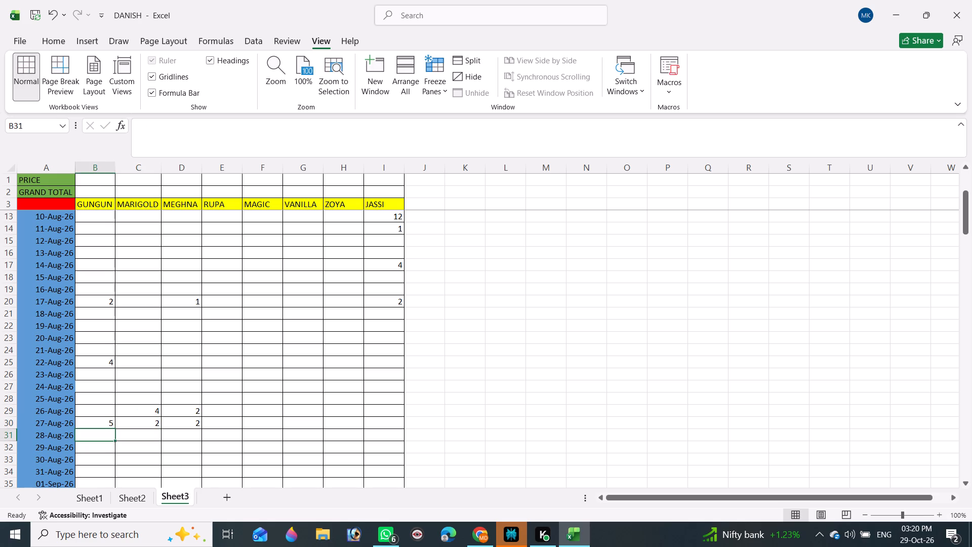
Enter the 28-Aug-26 quantities: GUNGUN 3, MARIGOLD 3 and MAGIC 1.
key("Down")
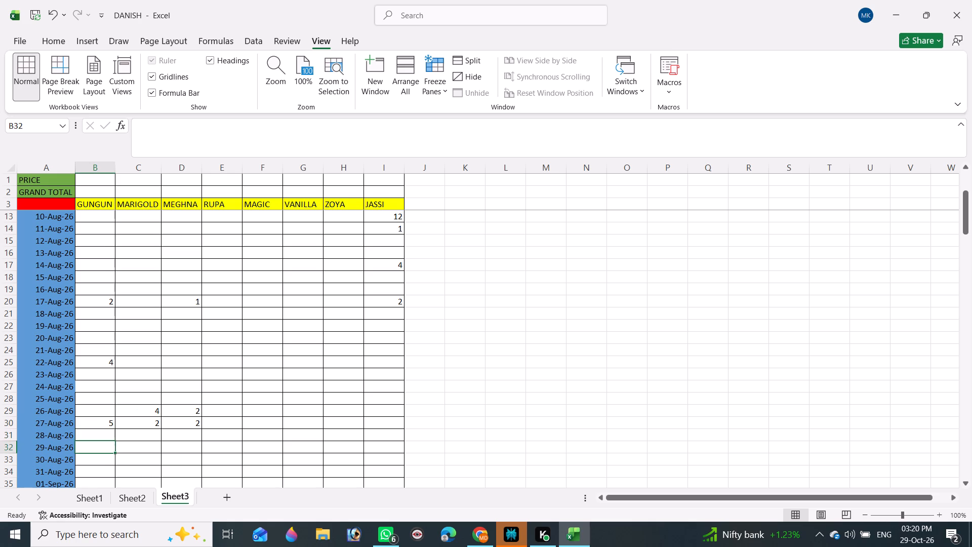
key("Up")
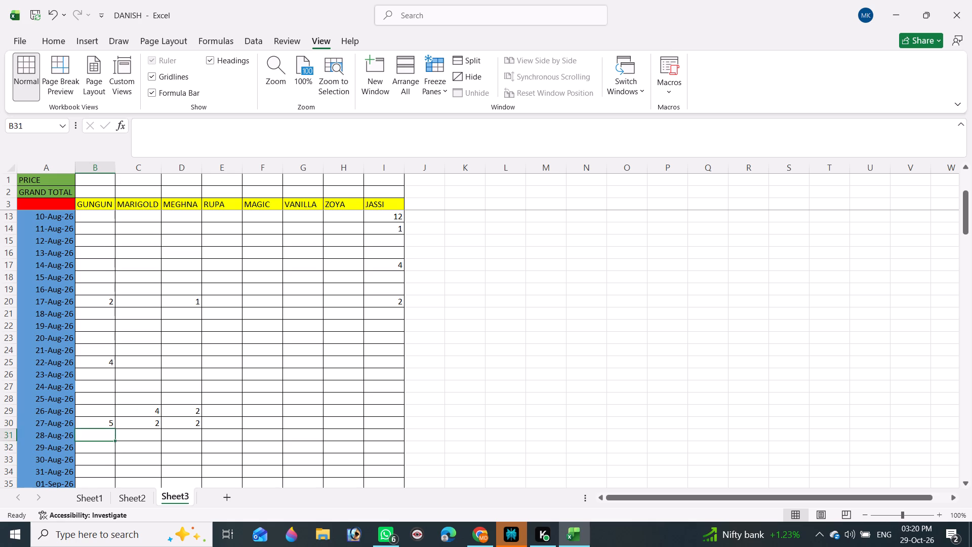
key("3")
key("Tab")
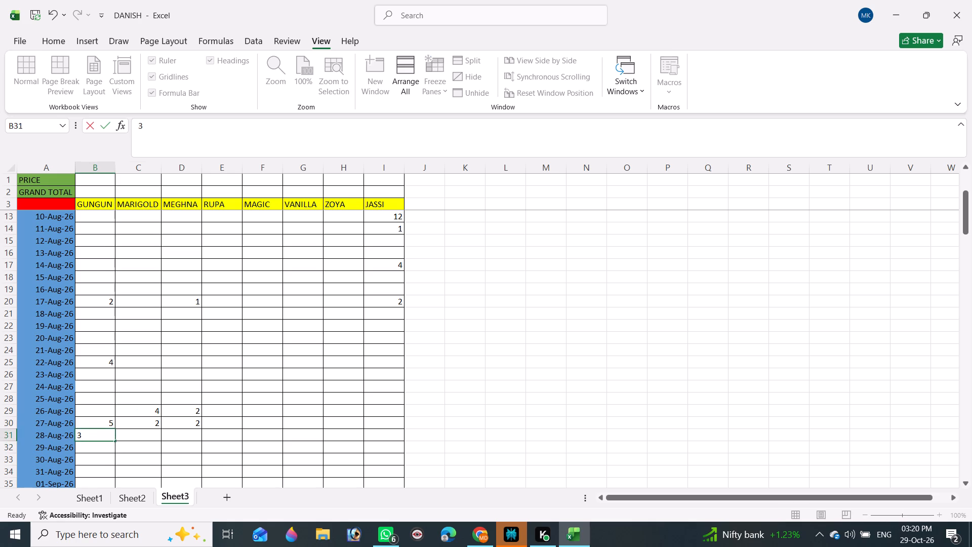
key("3")
key("Tab")
key("Tab")
key("Tab")
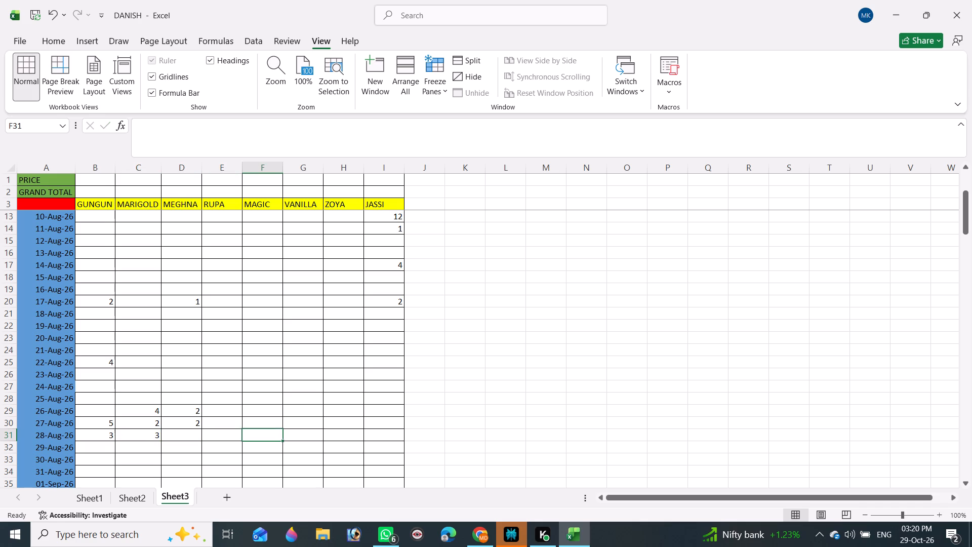
key("1")
key("Return")
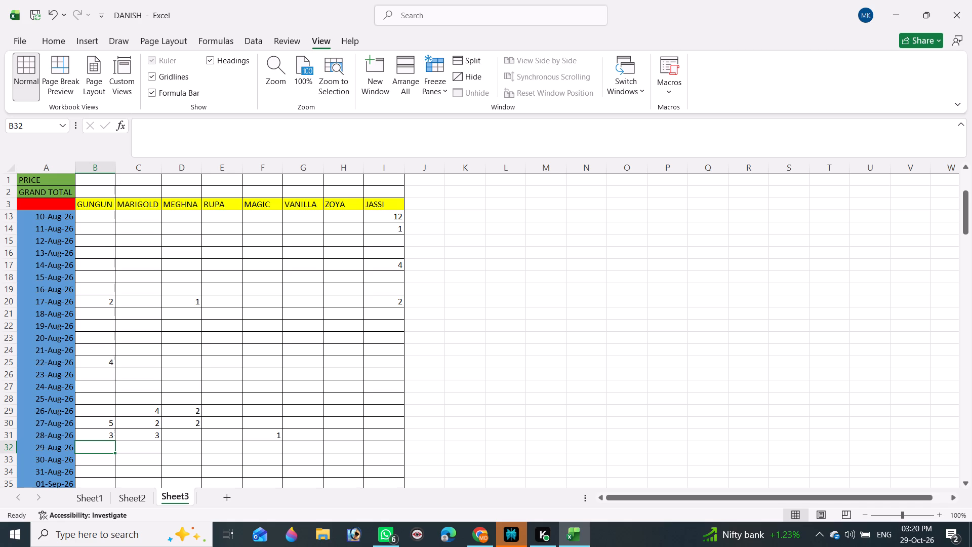
Enter the 29-Aug-26 quantities: MEGHNA 2 and GUNGUN 1.
left_click(187, 442)
key("2")
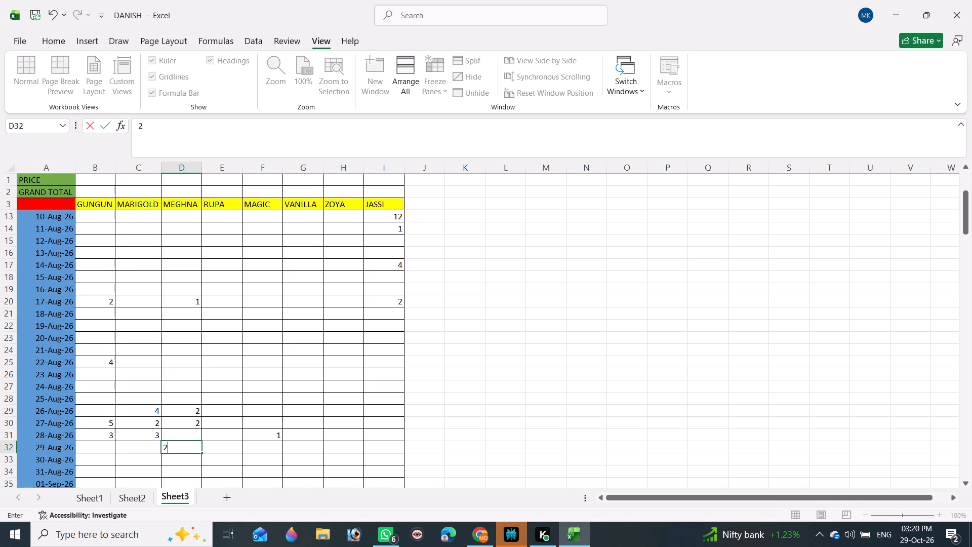
key("shift+Tab")
key("shift+Tab")
key("1")
key("Return")
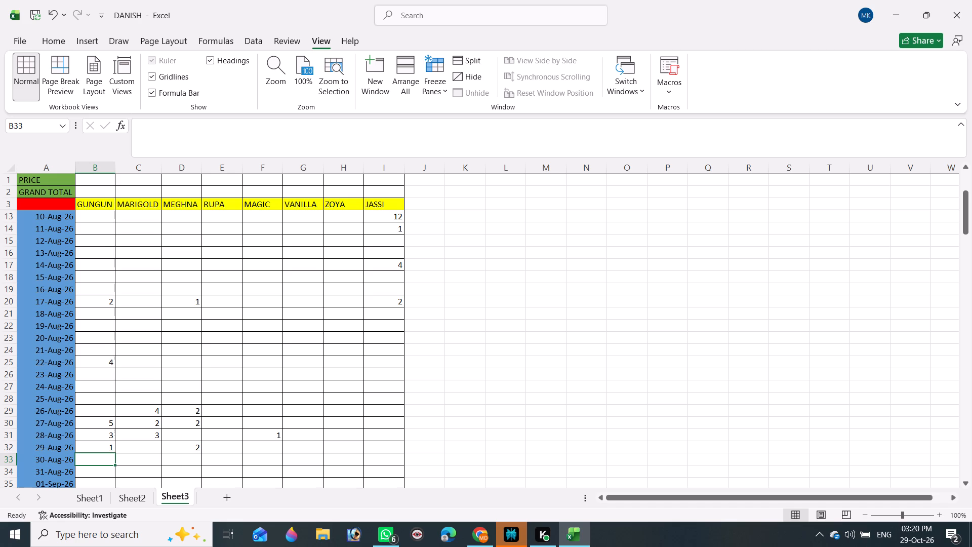
Enter a GUNGUN quantity of 3 for 30-Aug-26.
key("3")
key("Return")
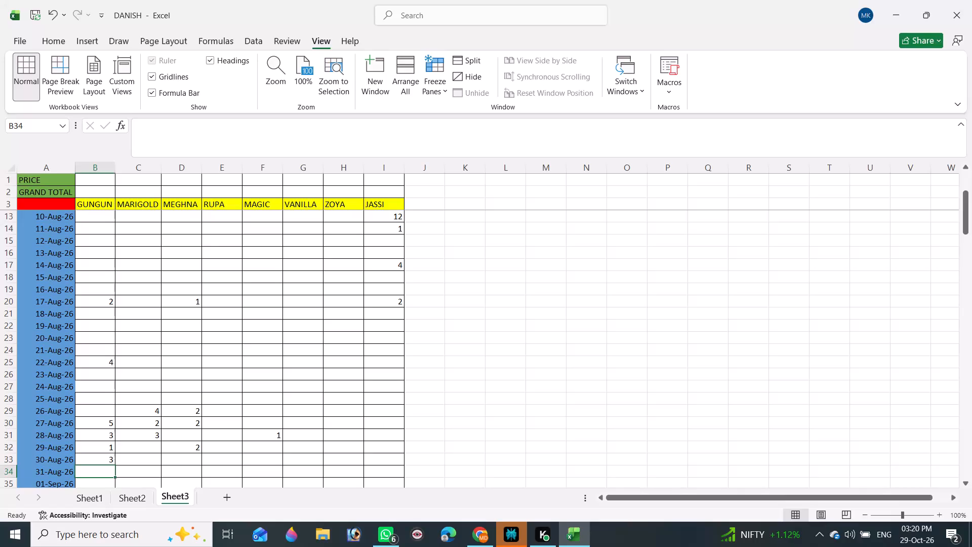
Enter the 31-Aug-26 quantities, GUNGUN 7 and MEGHNA 2, and save the workbook.
left_click(107, 470)
key("7")
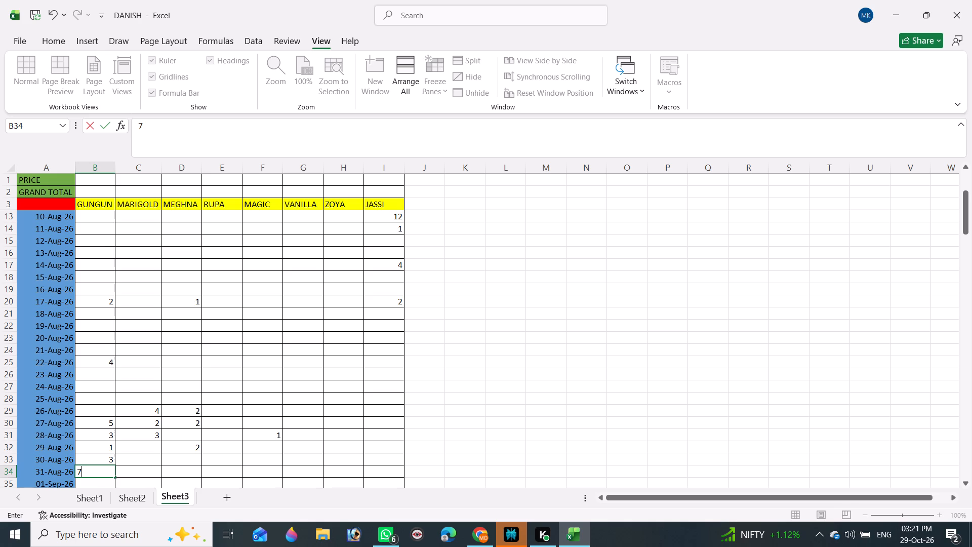
key("Tab")
key("Tab")
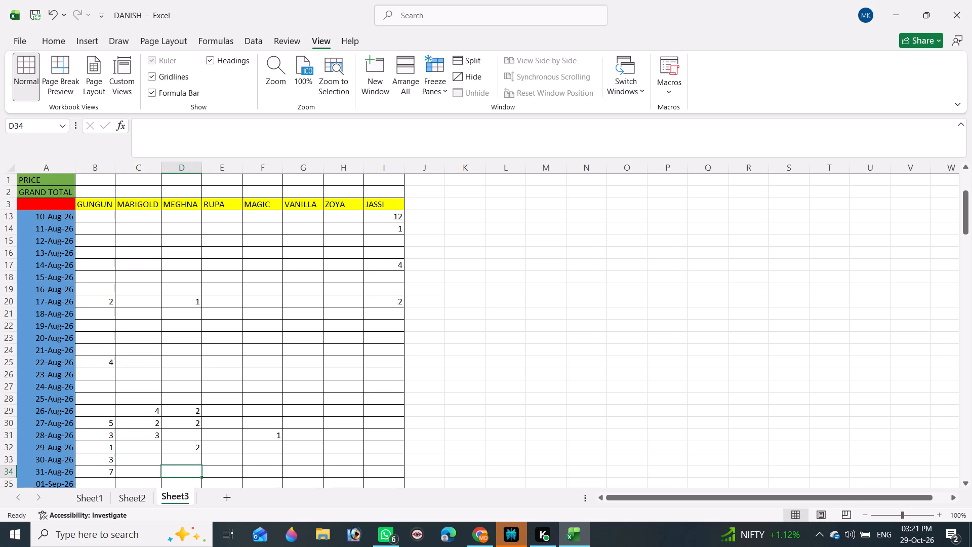
key("2")
key("Return")
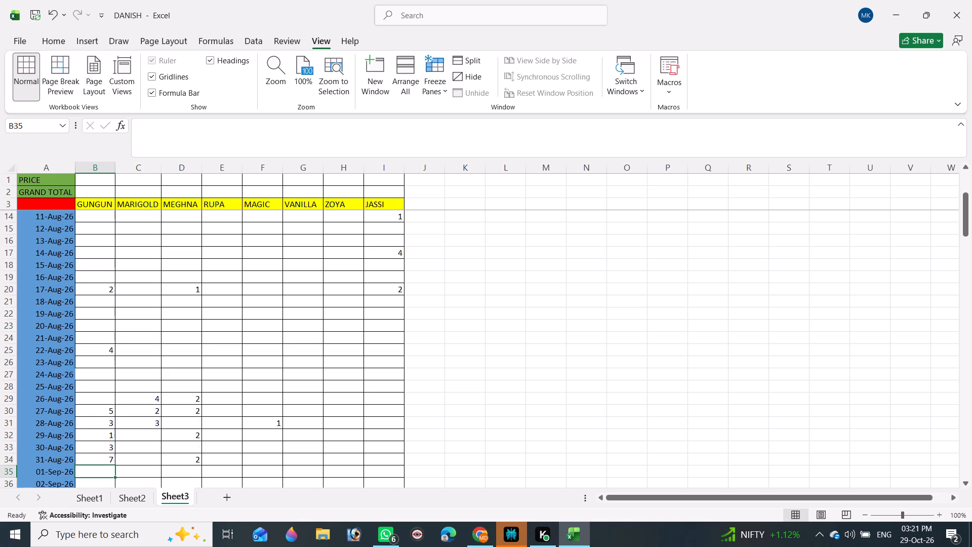
key("ctrl+s")
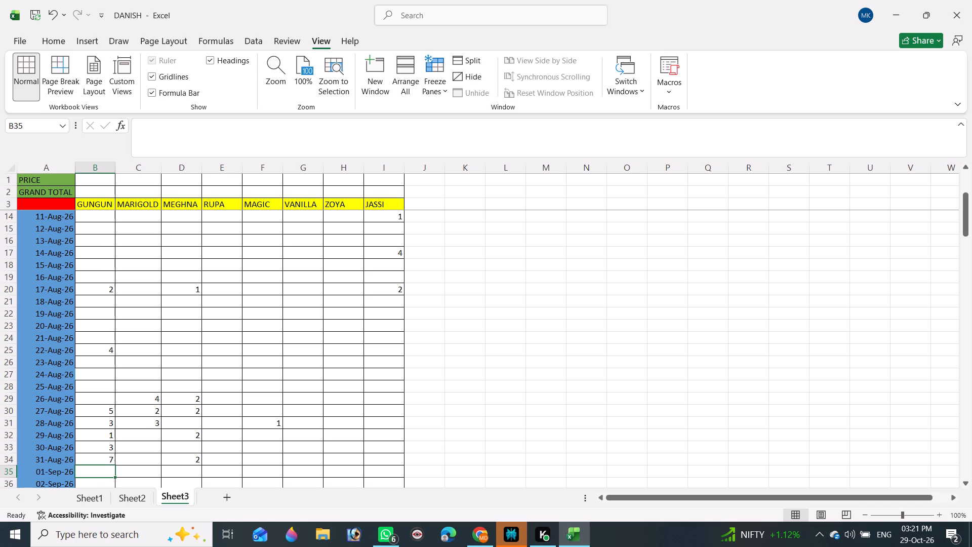
Add a DCUP column heading in row 3 after JASSI.
left_click(418, 205)
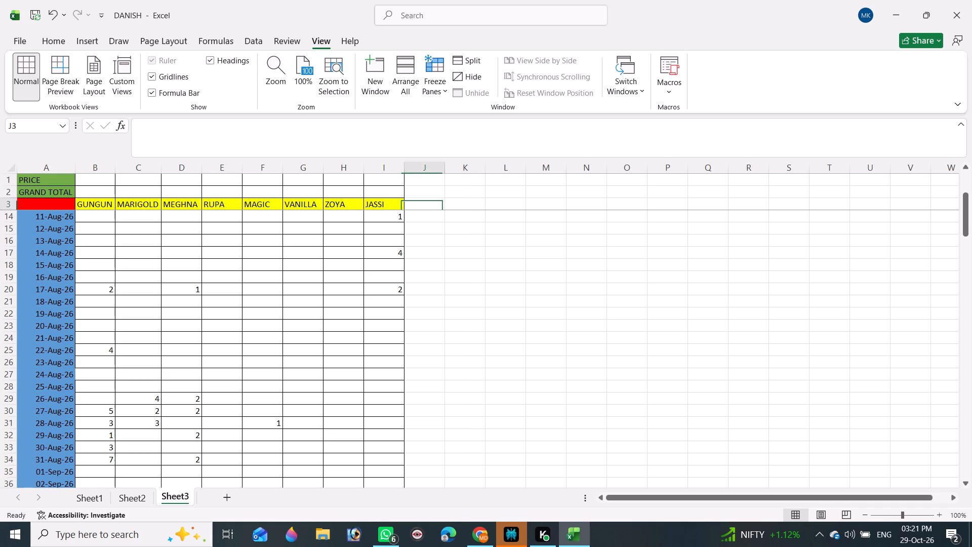
type("DCUP")
key("Return")
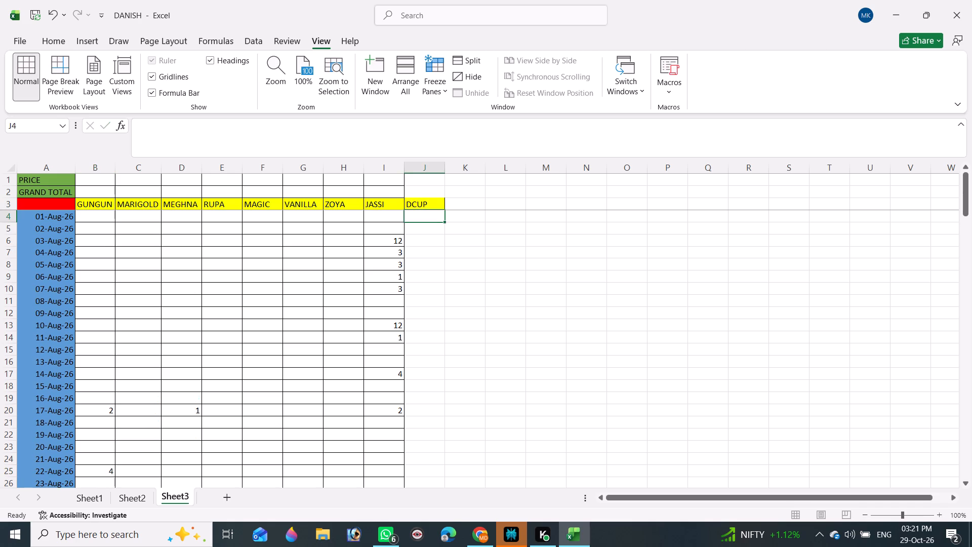
left_click(450, 282)
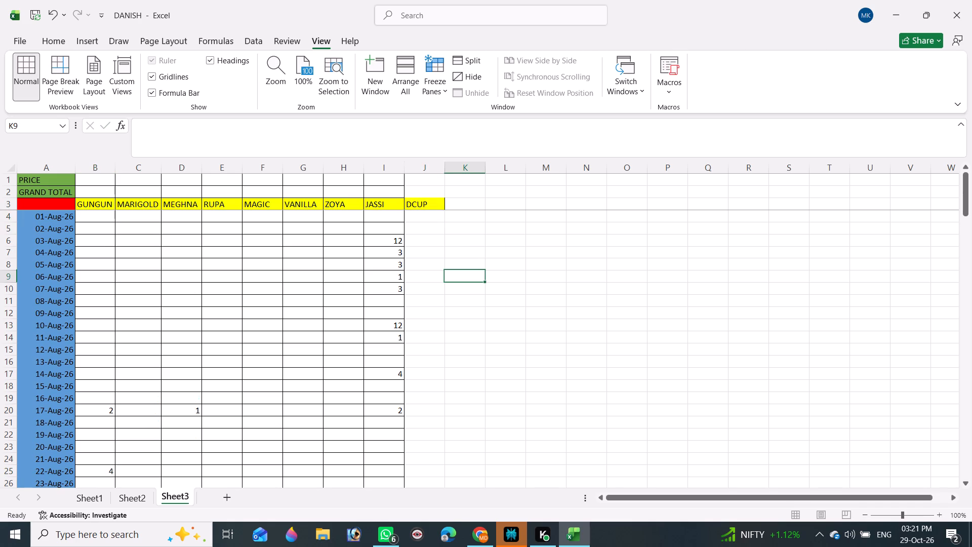
key("ctrl+z")
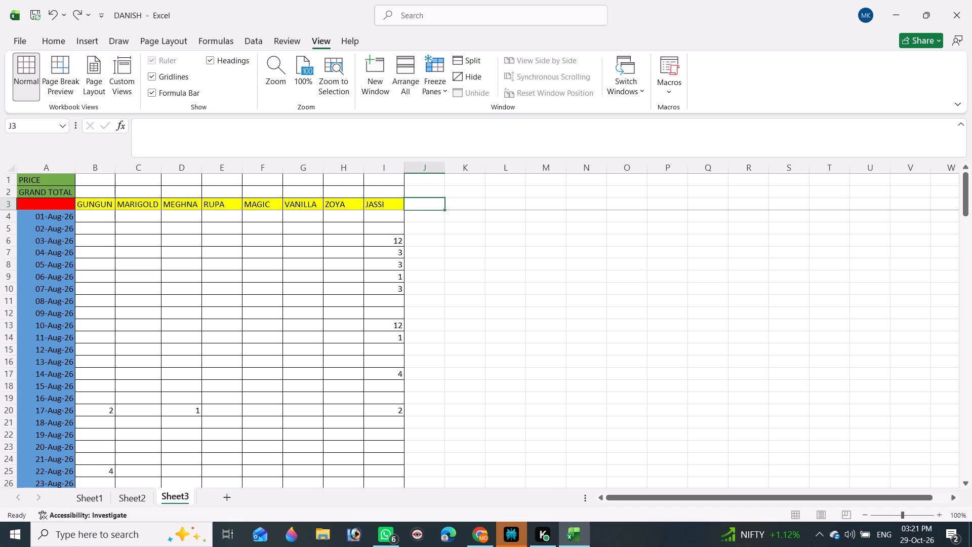
key("ctrl+y")
Apply all borders to the DCUP column cells from the 04-Aug-26 row down through the September date rows.
scroll(433, 269, "down", 1)
left_click_drag(419, 217, 426, 319)
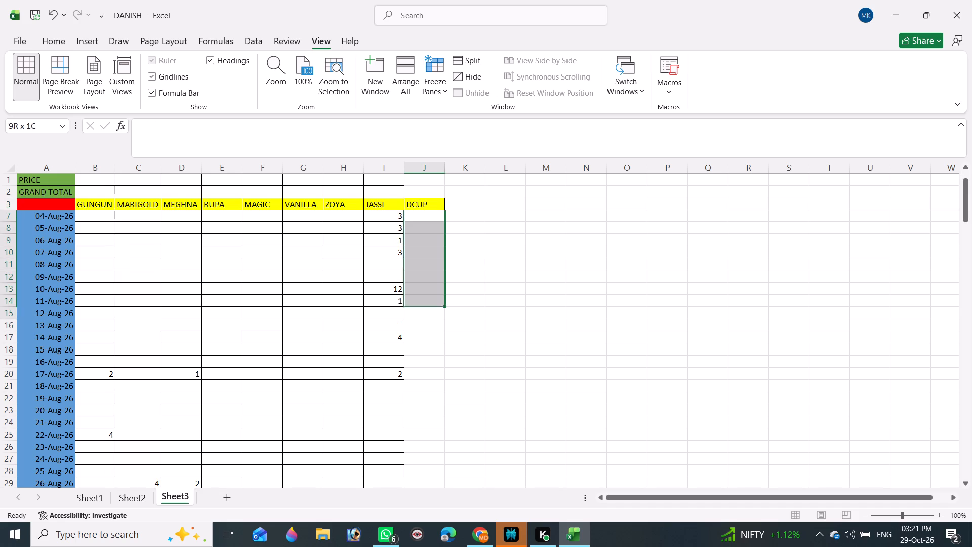
left_click_drag(426, 319, 424, 479)
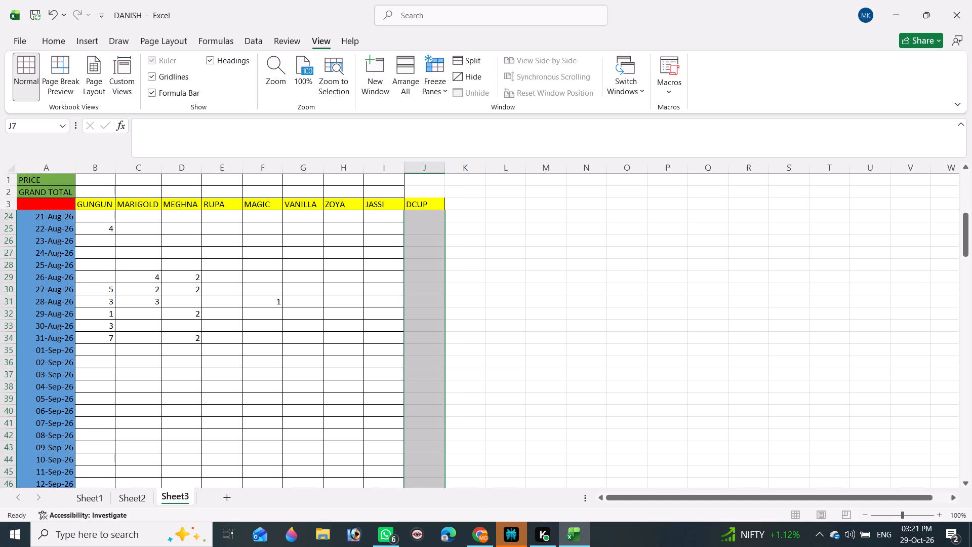
type("HBA")
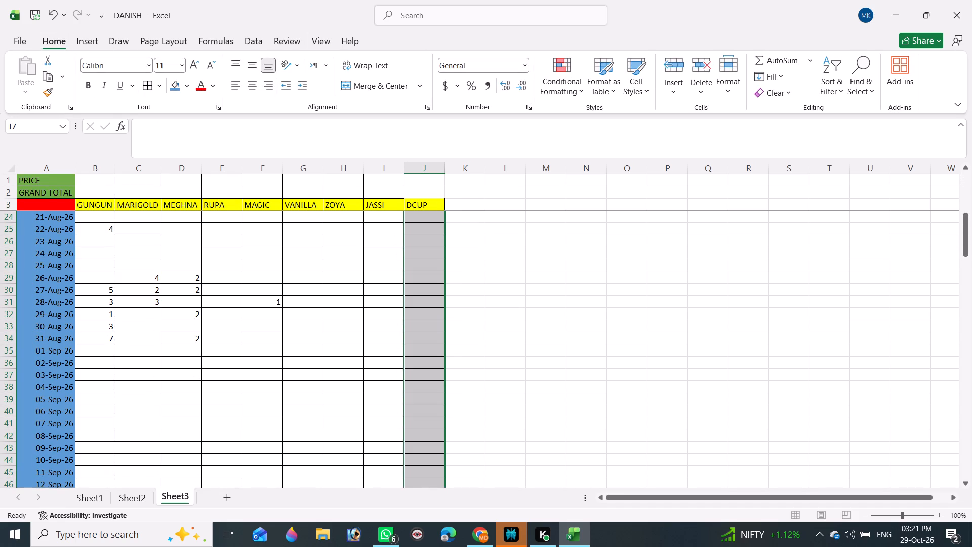
Enter a DCUP quantity of 1 for 31-Aug-26 and save the workbook.
left_click(2, 336)
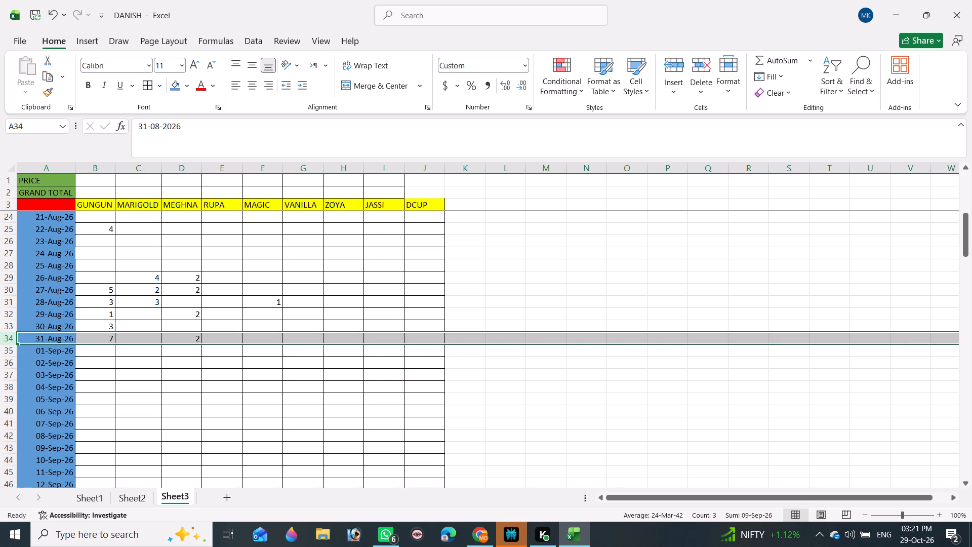
left_click(434, 335)
key("1")
key("Return")
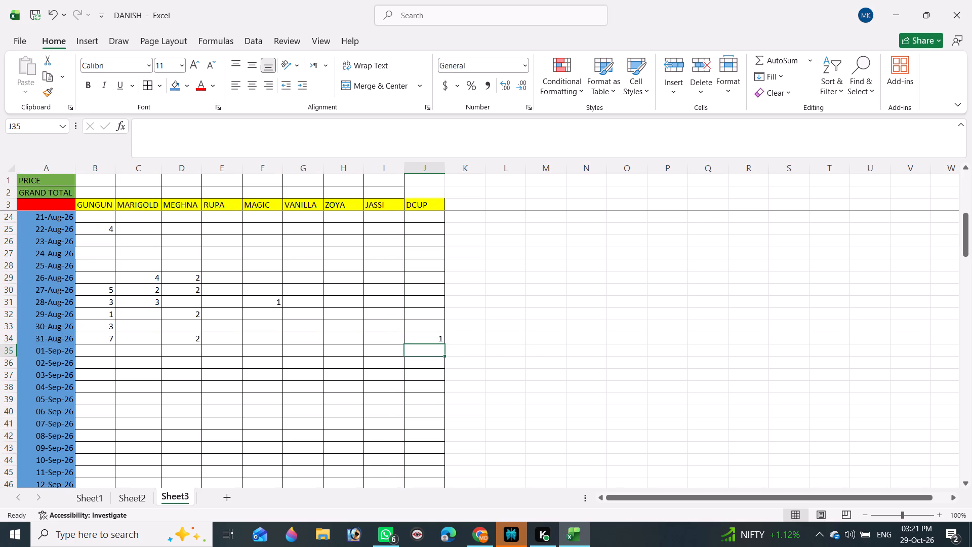
key("ctrl+s")
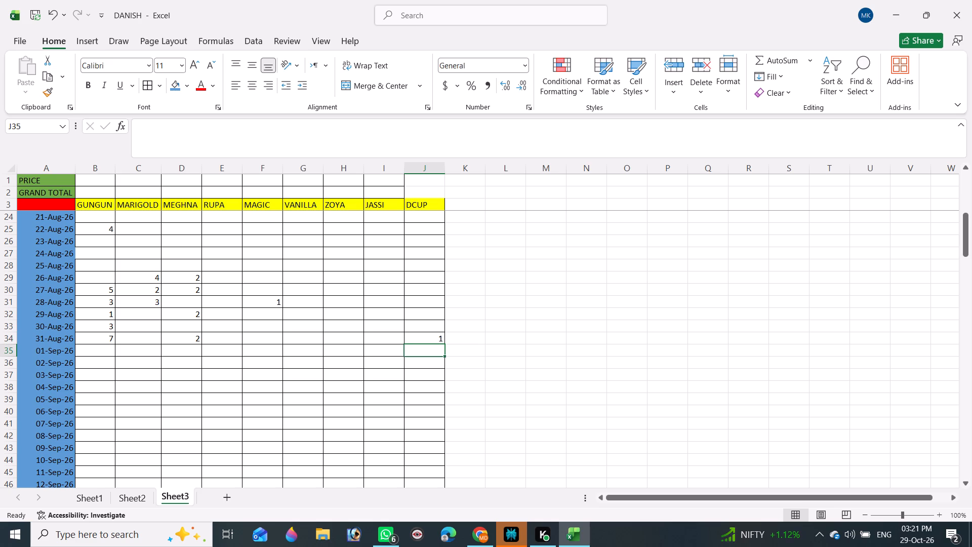
Enter a GUNGUN quantity of 3 for 01-Sep-26.
left_click(110, 352)
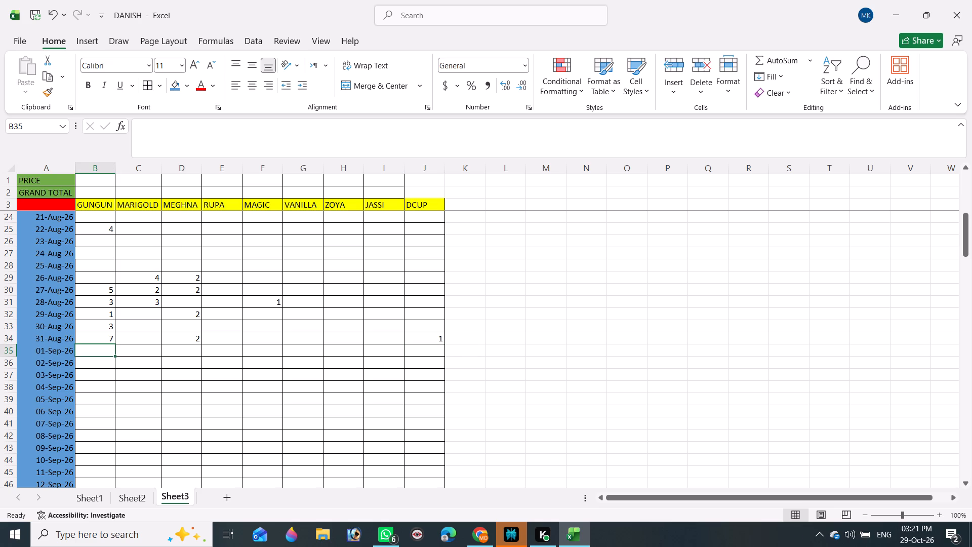
key("3")
key("Return")
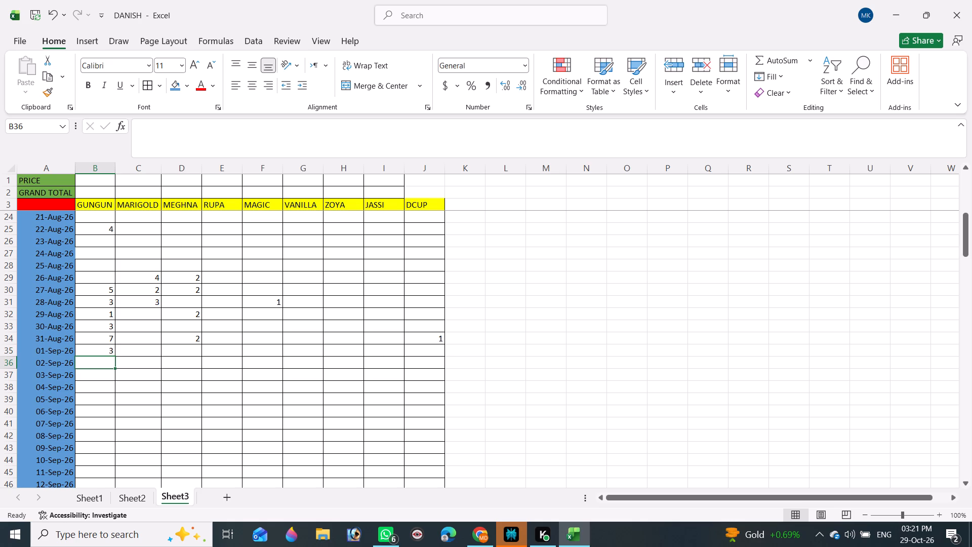
Enter the 03-Sep-26 quantities: GUNGUN 6 and MARIGOLD 1.
left_click(94, 377)
key("6")
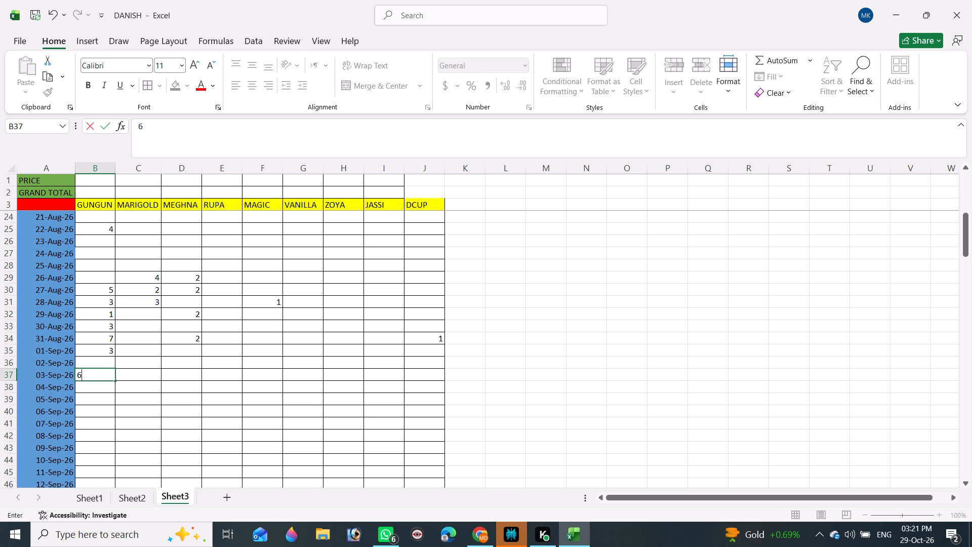
key("Tab")
key("1")
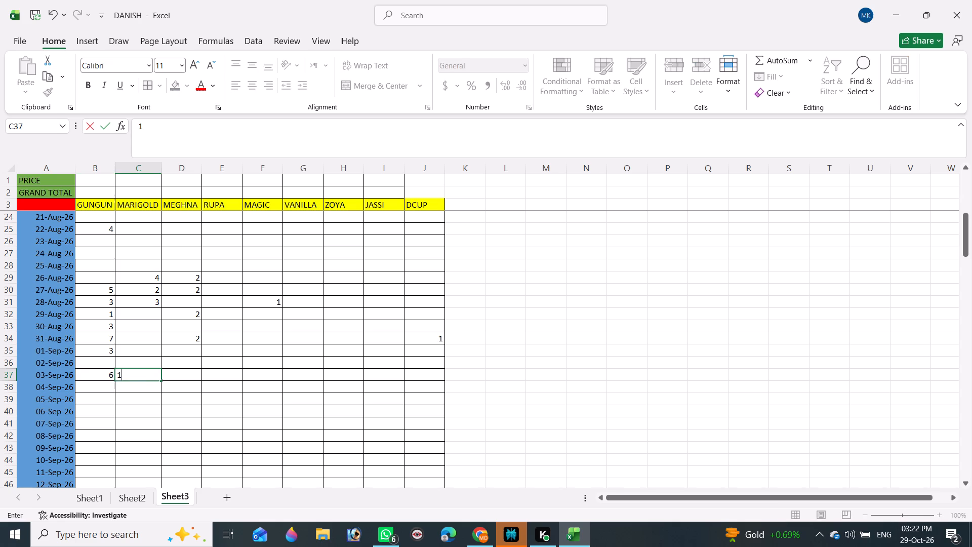
Enter a GUNGUN quantity of 4 for 02-Sep-26.
left_click(108, 363)
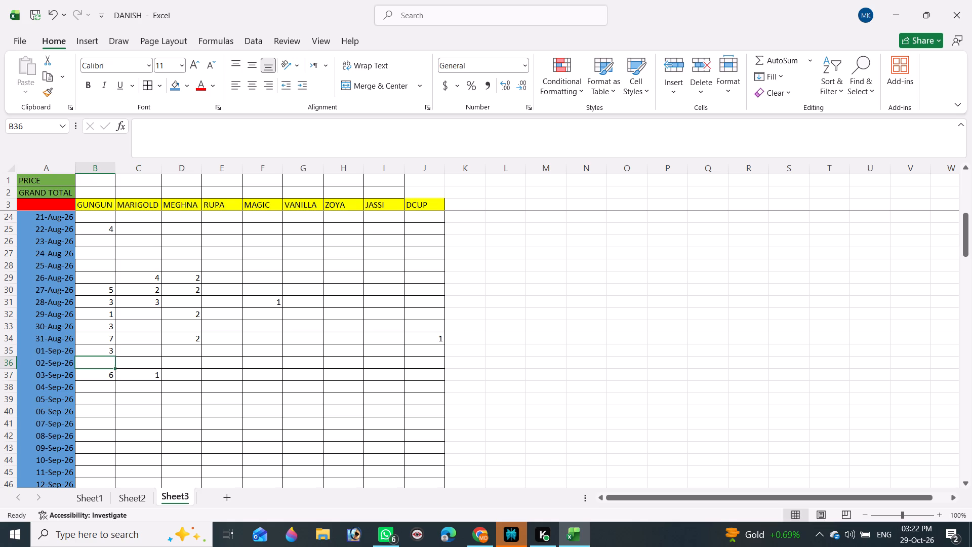
key("4")
key("Return")
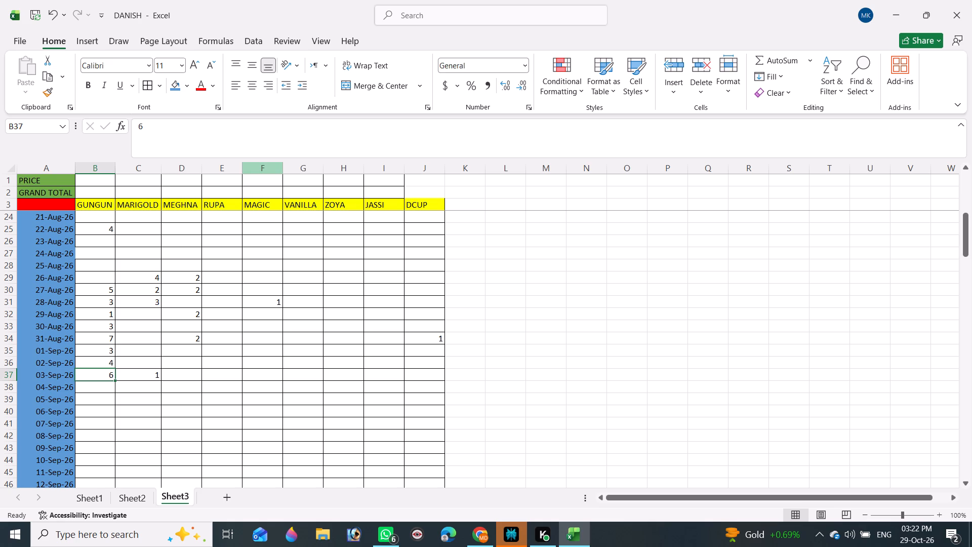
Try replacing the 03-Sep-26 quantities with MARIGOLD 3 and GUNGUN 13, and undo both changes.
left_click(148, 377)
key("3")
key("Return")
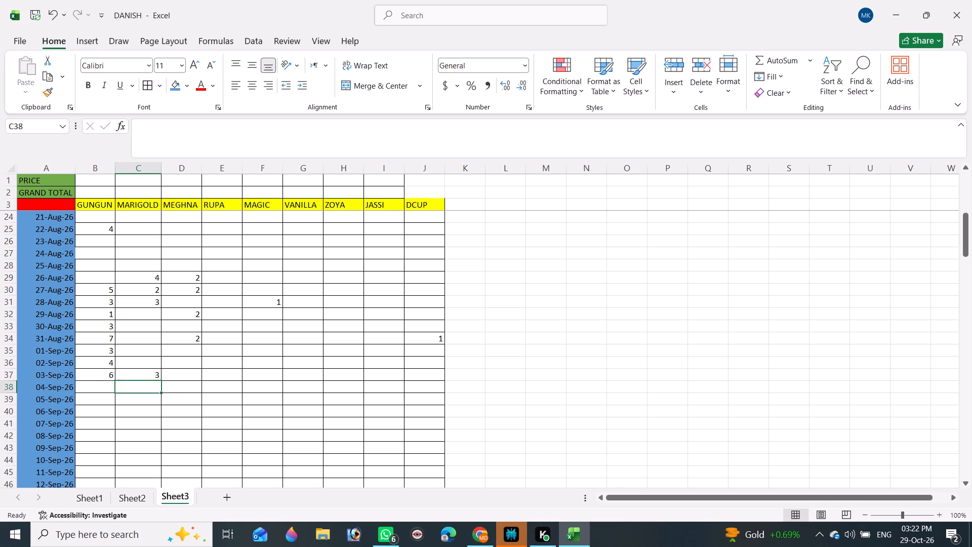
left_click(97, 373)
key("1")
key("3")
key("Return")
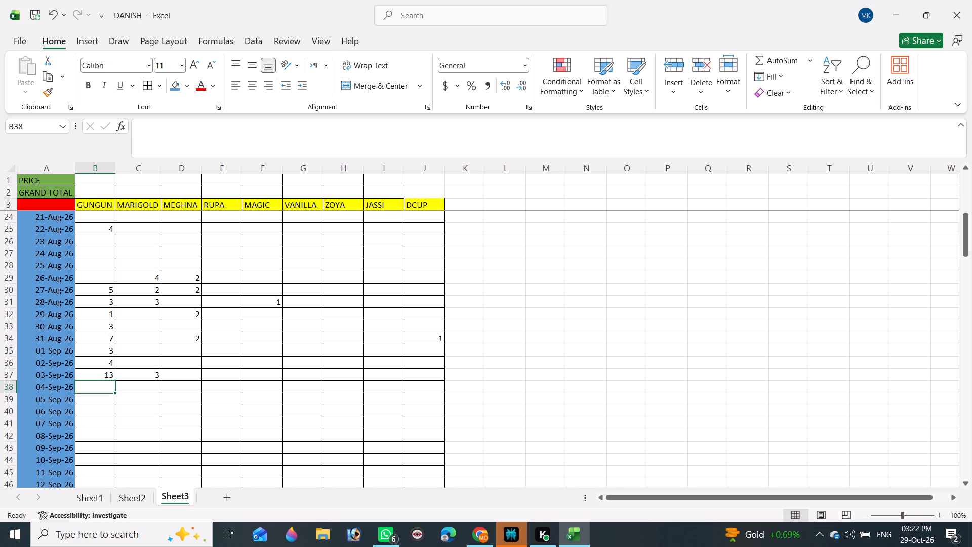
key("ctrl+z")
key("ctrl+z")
Enter the 04-Sep-26 quantities: GUNGUN 7 and MARIGOLD 2.
left_click(89, 387)
key("7")
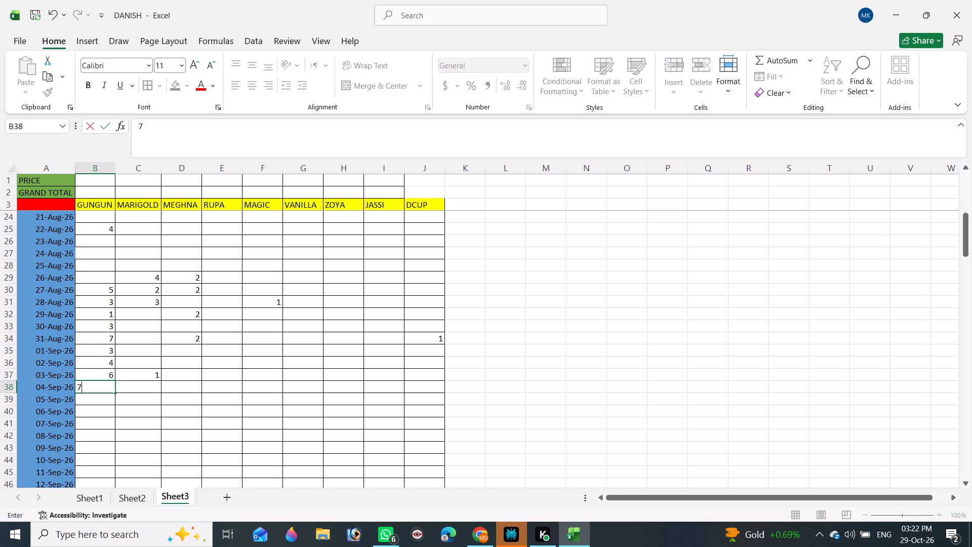
key("Tab")
key("2")
key("Return")
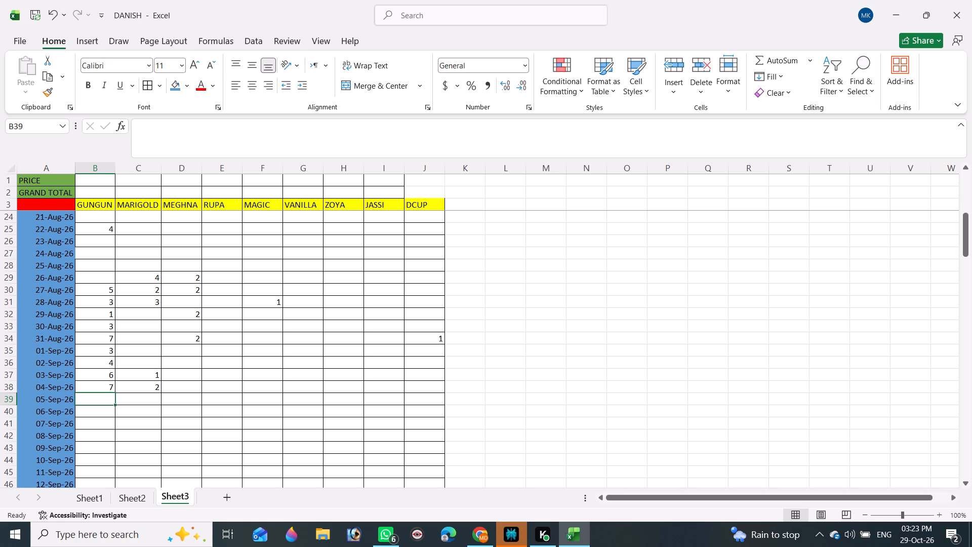
Enter the 05-Sep-26 quantities: GUNGUN 13 and MARIGOLD 1.
type("13")
key("Tab")
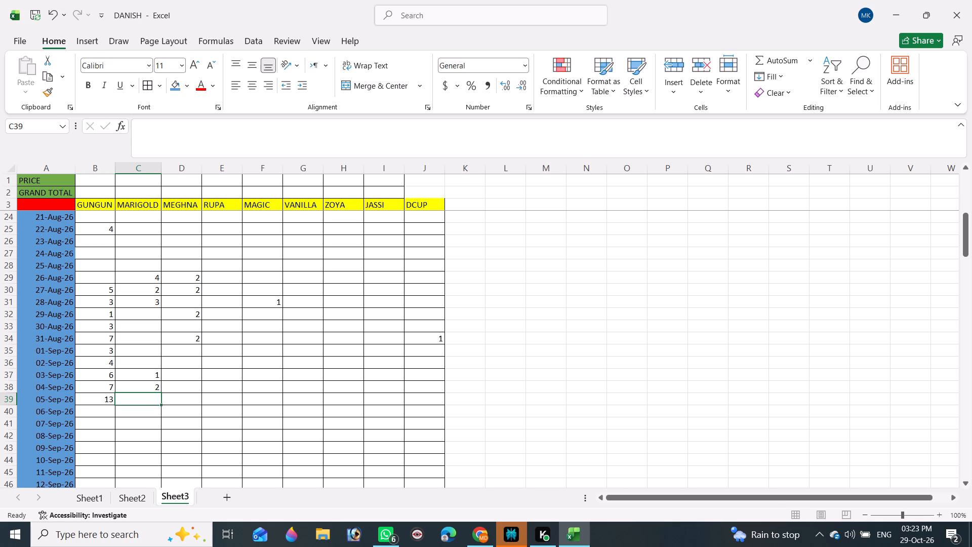
key("1")
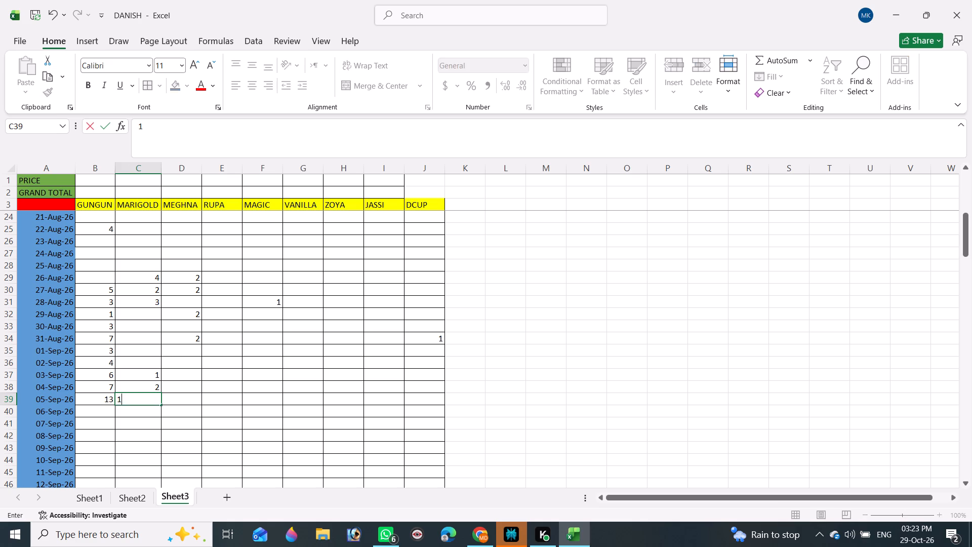
key("Tab")
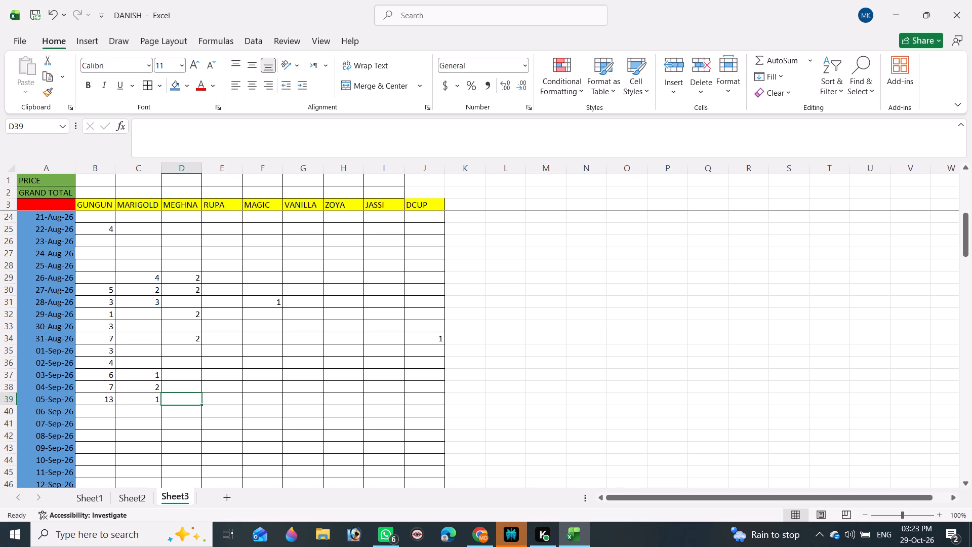
Change the 05-Sep-26 GUNGUN quantity to 16 and save the workbook.
left_click(114, 397)
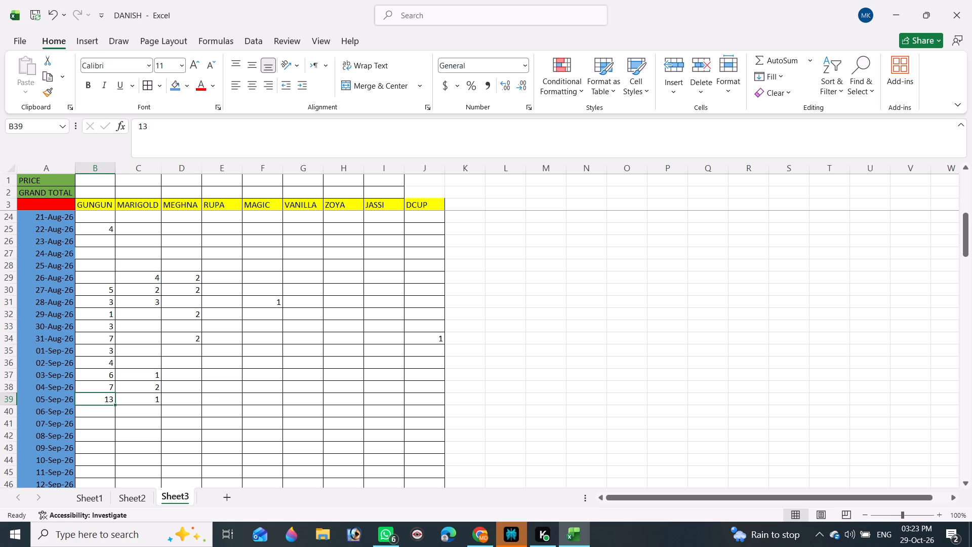
left_click_drag(159, 122, 121, 129)
type("16")
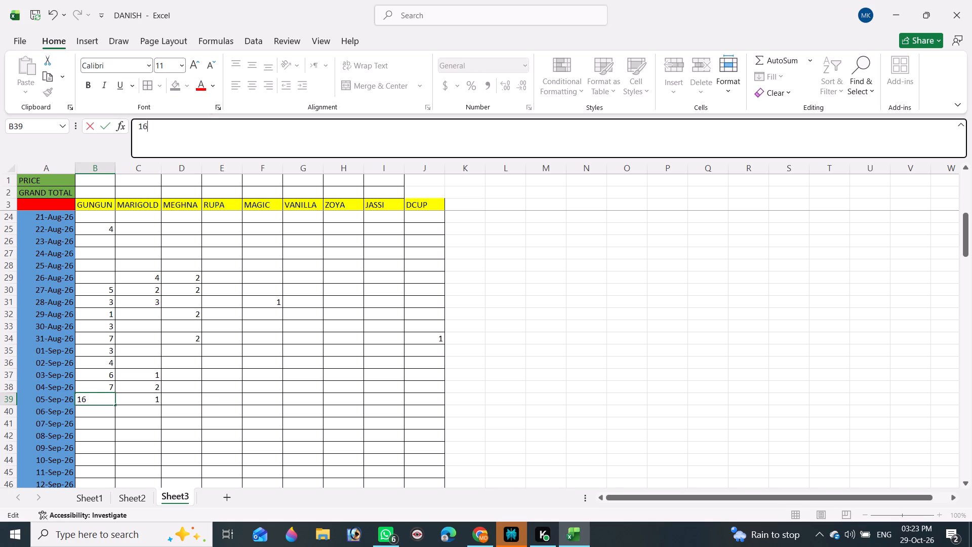
key("Return")
key("ctrl+s")
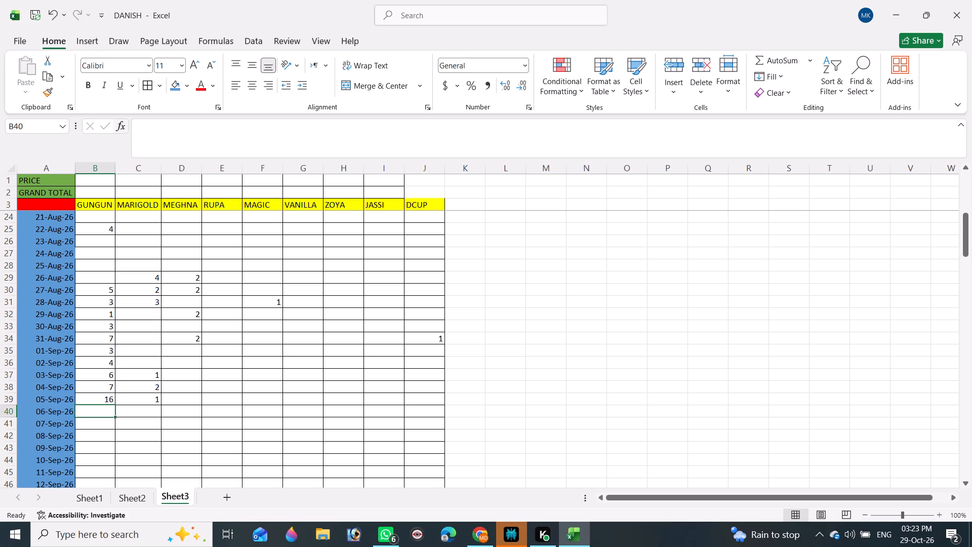
Enter the 06-Sep-26 quantities: GUNGUN 12, MARIGOLD 1 and JASSI 2.
type("12")
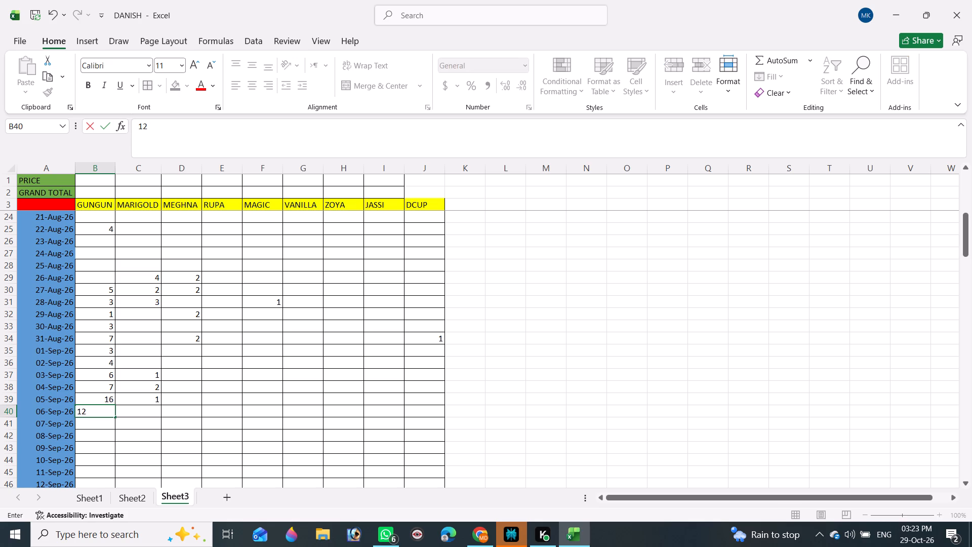
key("Tab")
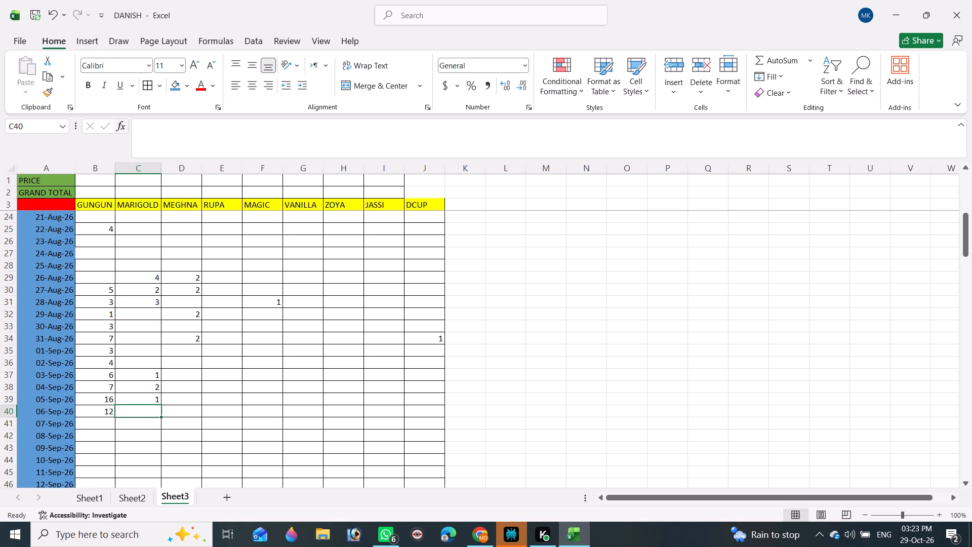
key("1")
key("Tab")
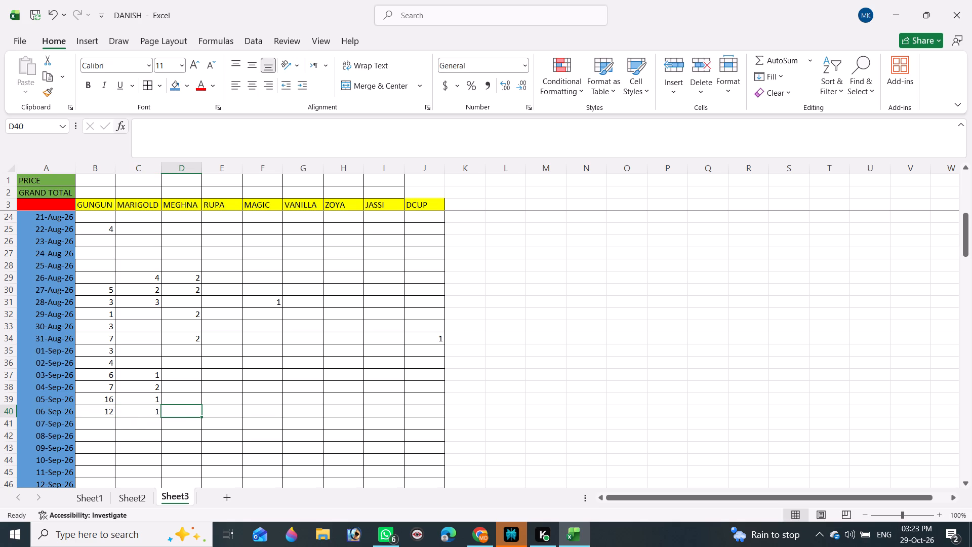
key("Tab")
key("Tab")
key("Tab")
key("Tab")
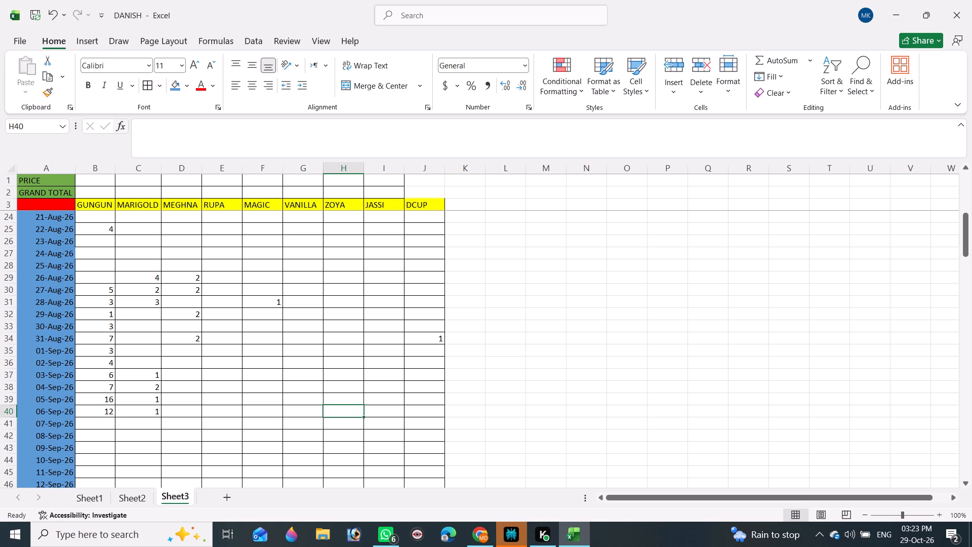
key("Tab")
key("2")
key("Return")
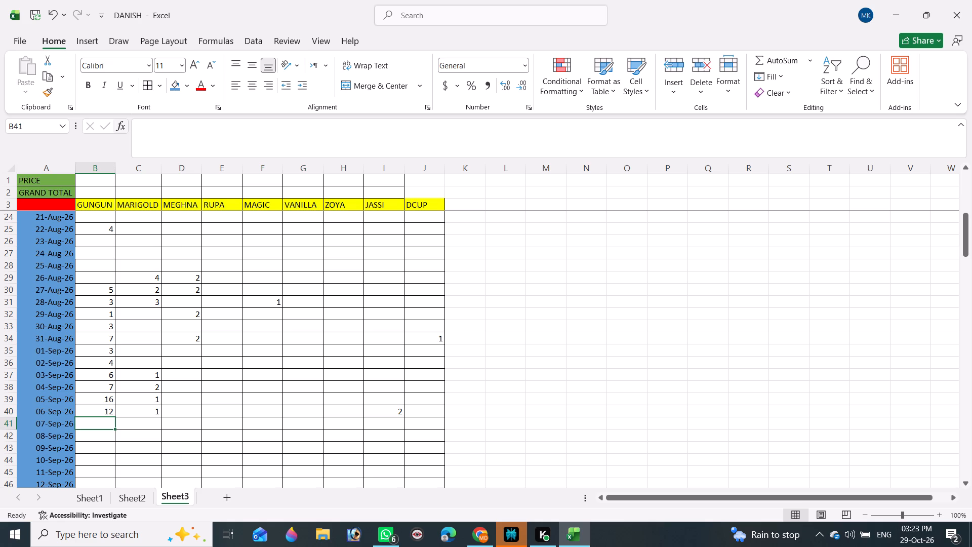
Change the 06-Sep-26 MARIGOLD quantity to 2 and save the workbook.
left_click(132, 406)
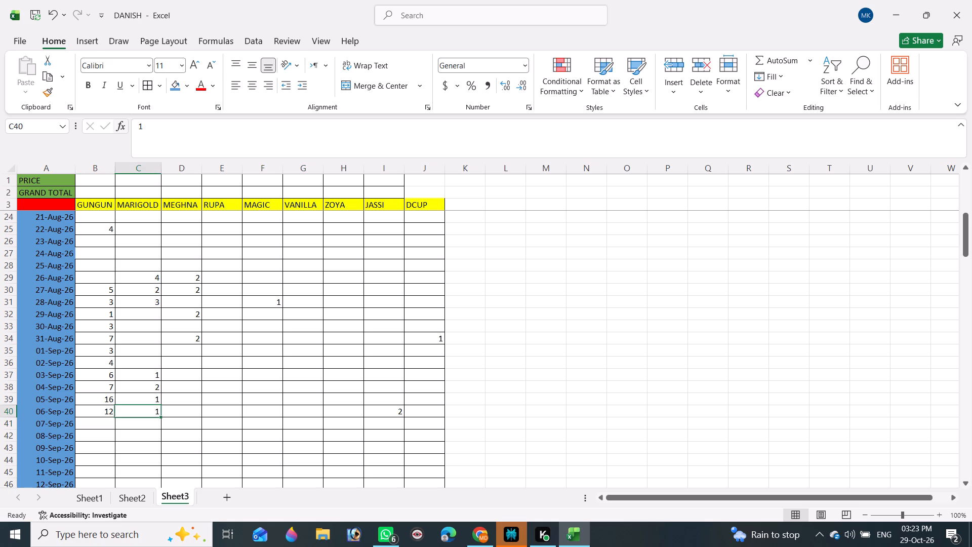
key("2")
key("Return")
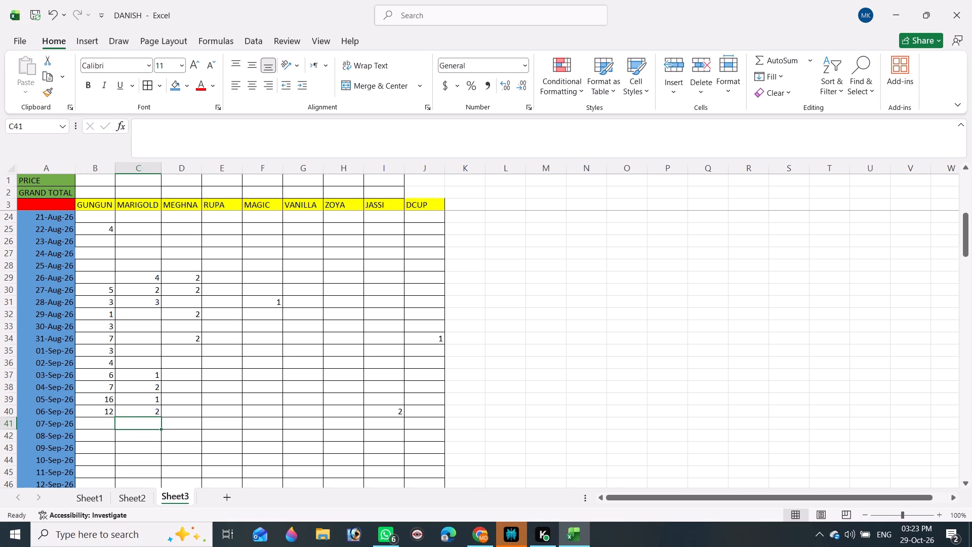
key("ctrl+s")
Save the workbook.
key("ctrl+s")
key("ctrl+s")
Enter the 08-Sep-26 quantities: GUNGUN 5 and DCUP 1.
scroll(179, 414, "down", 1)
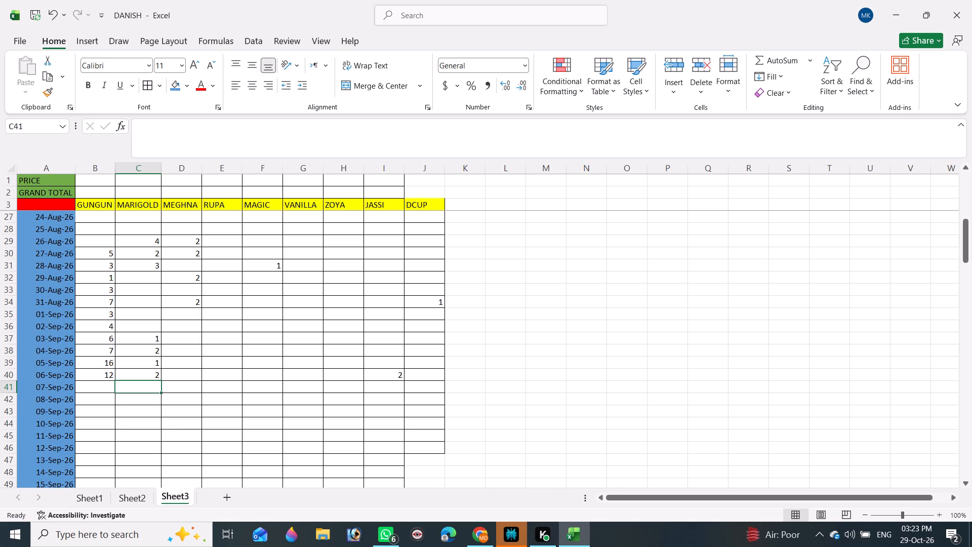
left_click(85, 403)
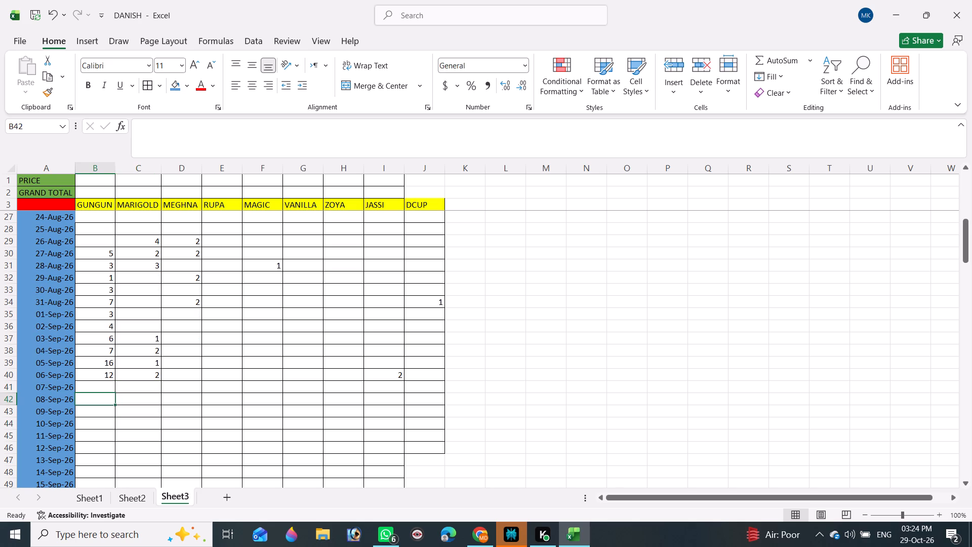
key("5")
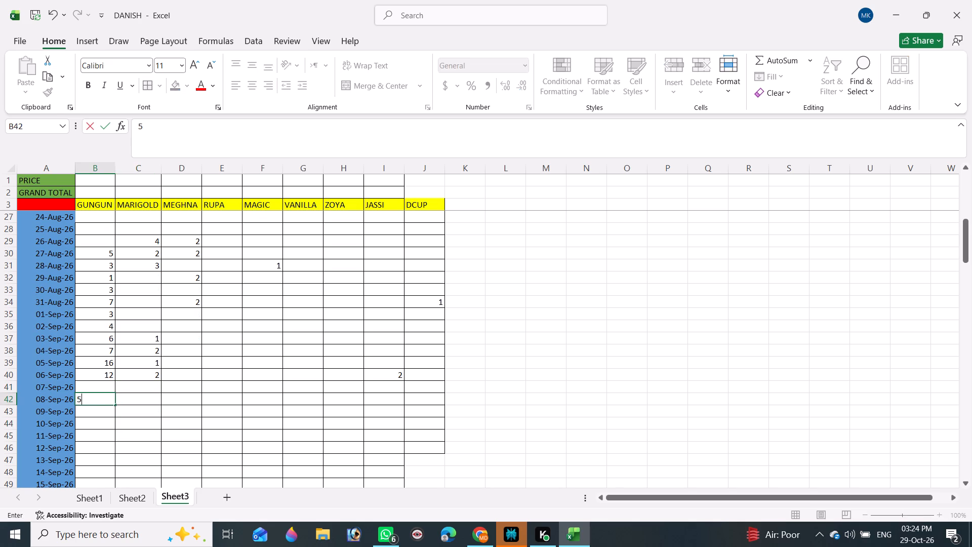
key("Tab")
key("Tab")
key("Tab")
key("Tab")
key("Tab")
key("Tab")
key("Tab")
key("Tab")
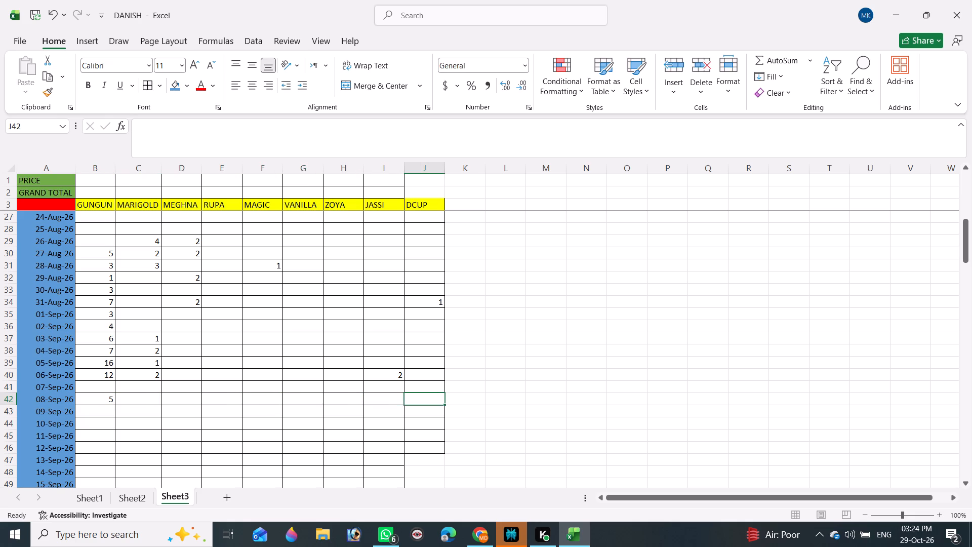
key("1")
key("Return")
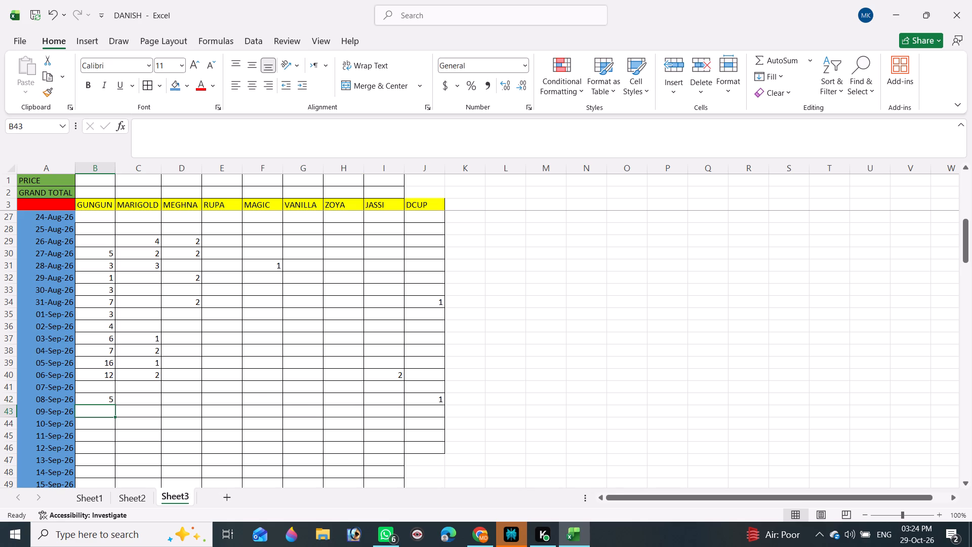
Enter the 09-Sep-26 quantities, GUNGUN 16 and RUPA 1, and save the workbook.
type("16")
key("Tab")
key("Tab")
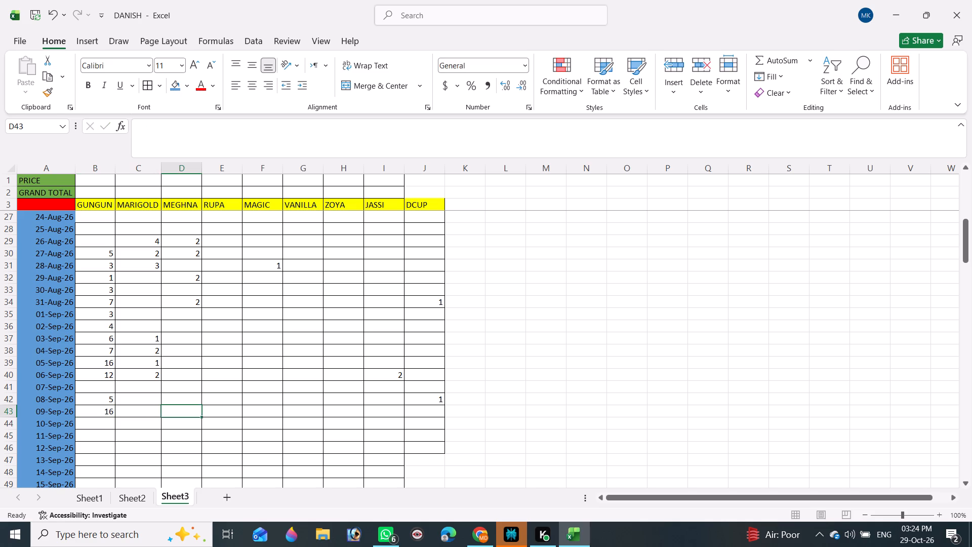
key("Tab")
key("1")
key("Return")
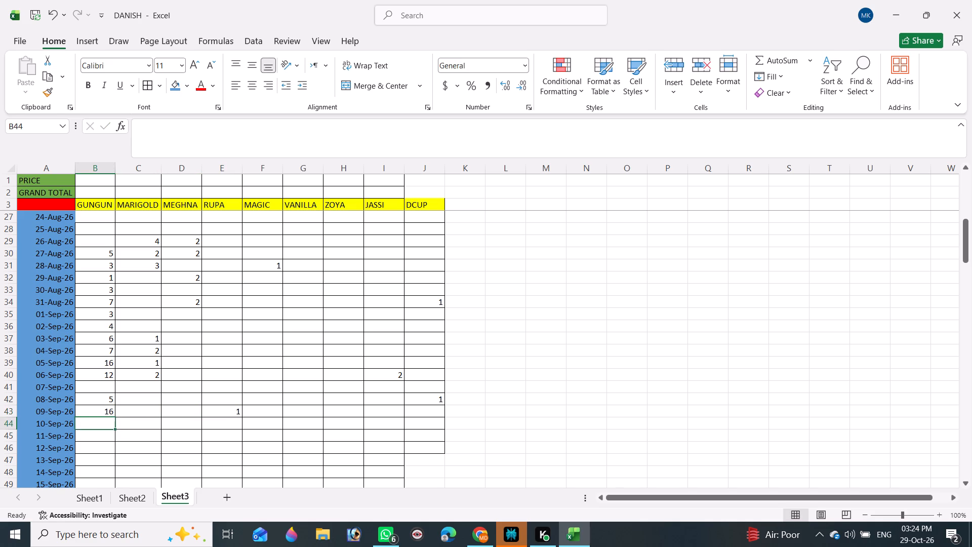
key("ctrl+s")
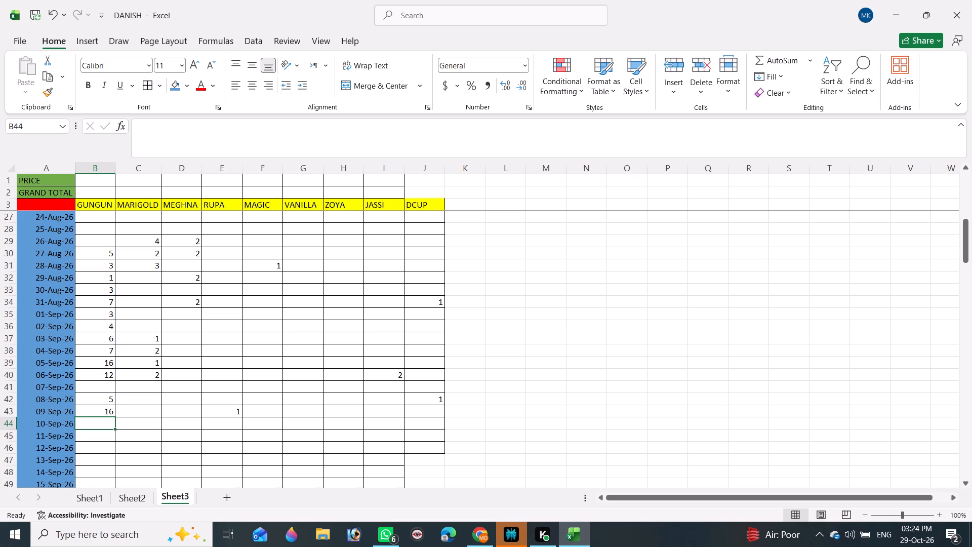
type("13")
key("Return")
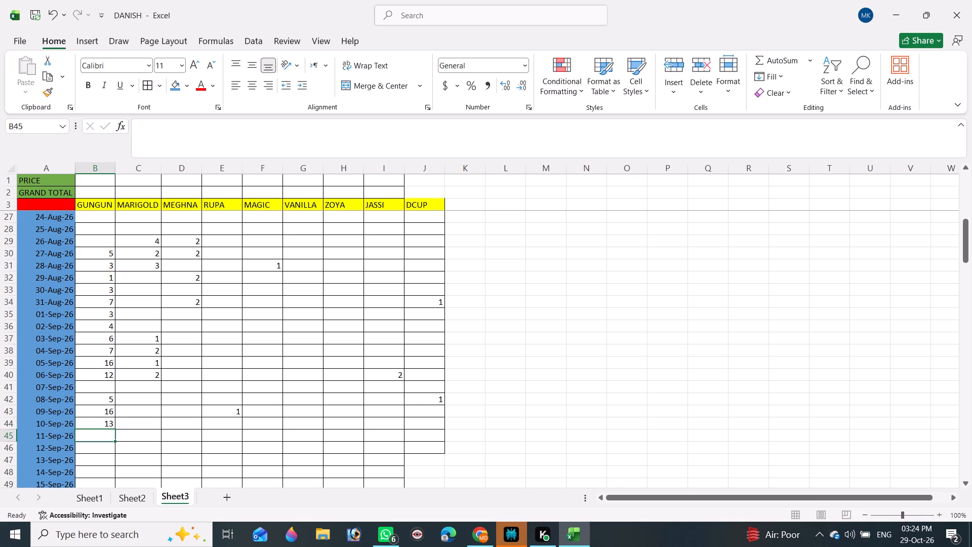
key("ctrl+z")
Enter 12 as the 10-Sep-26 GUNGUN quantity.
type("12")
key("Return")
Enter the 11-Sep-26 quantities: GUNGUN 9 and RUPA 1.
key("9")
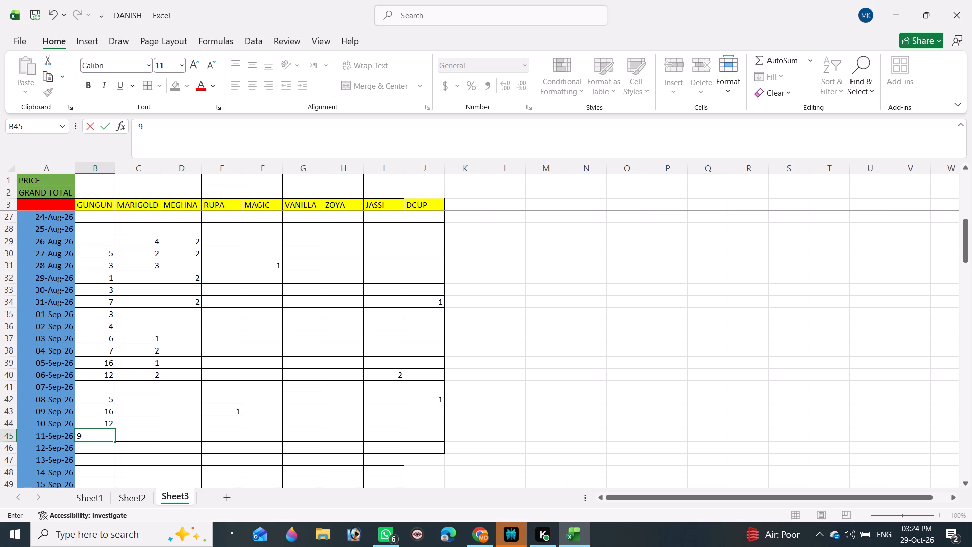
key("Tab")
key("Tab")
key("Tab")
key("1")
key("Return")
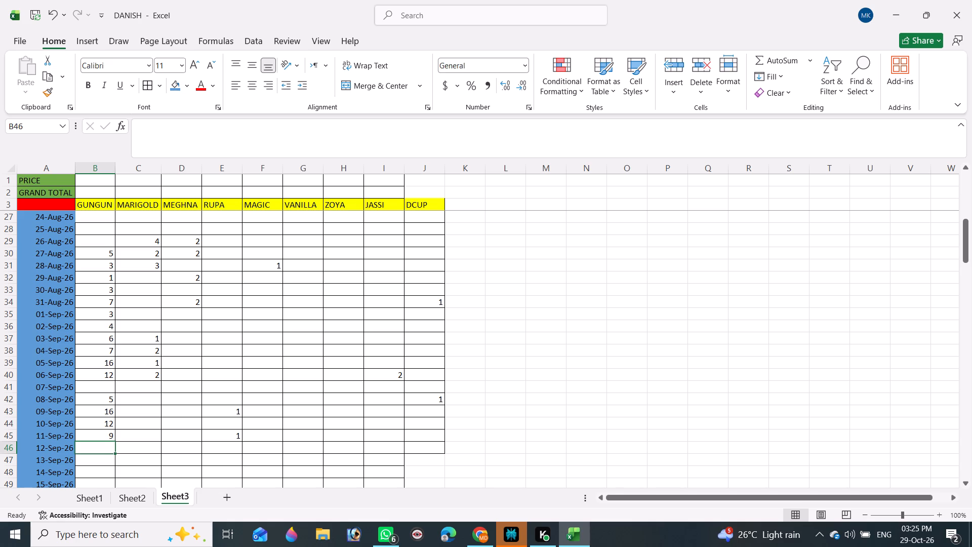
Enter the 12-Sep-26 quantities: GUNGUN 22 and RUPA 1.
type("22")
key("Tab")
key("Tab")
key("Tab")
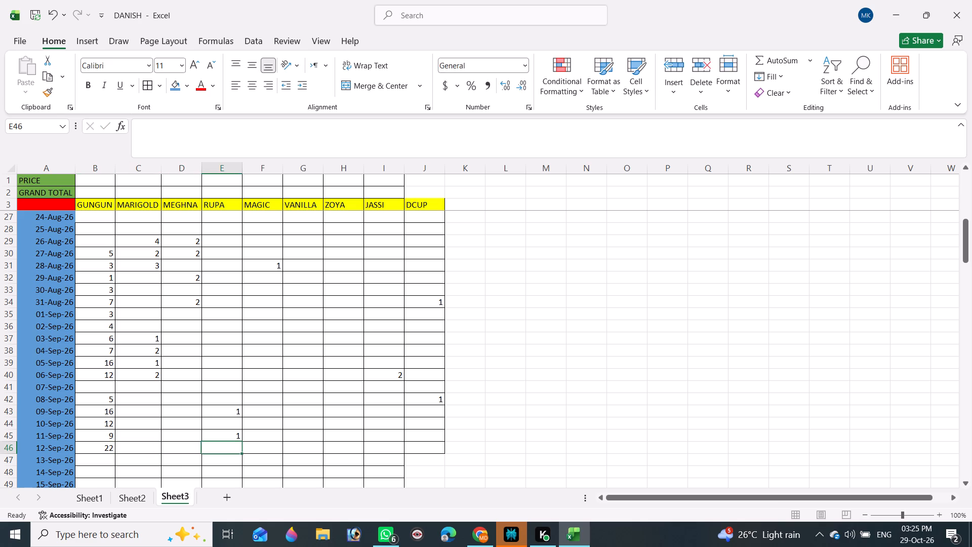
key("1")
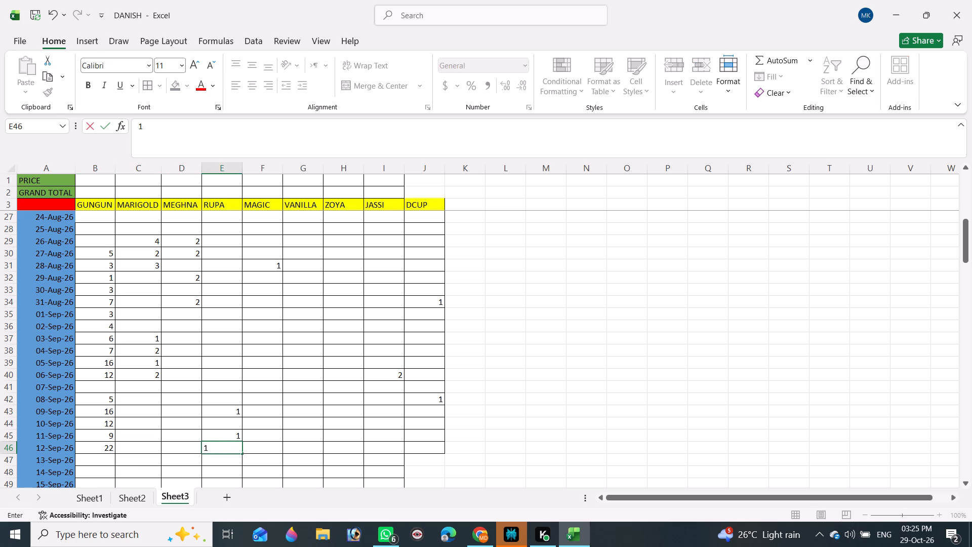
key("Return")
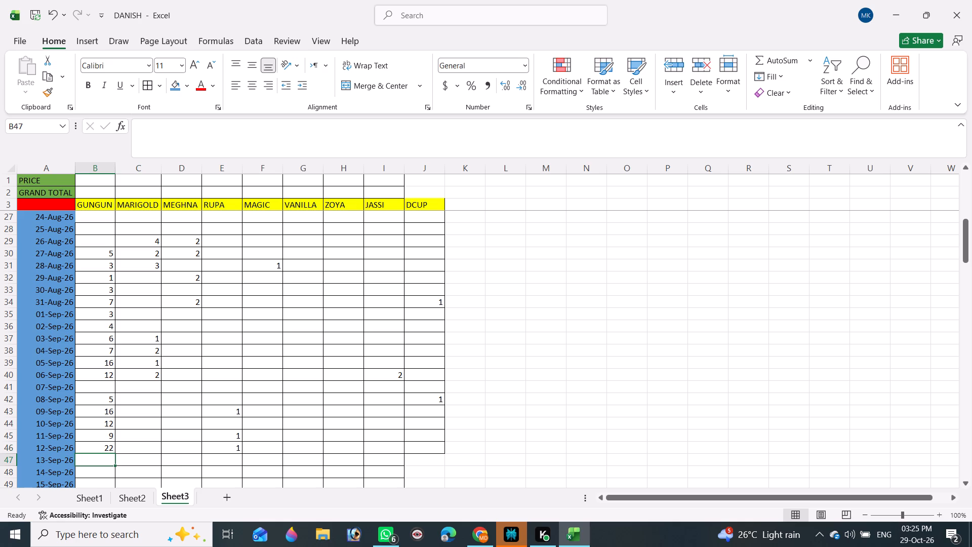
Enter the 14-Sep-26 quantities: GUNGUN 5, RUPA 1 and VANILLA 2.
left_click(104, 471)
key("5")
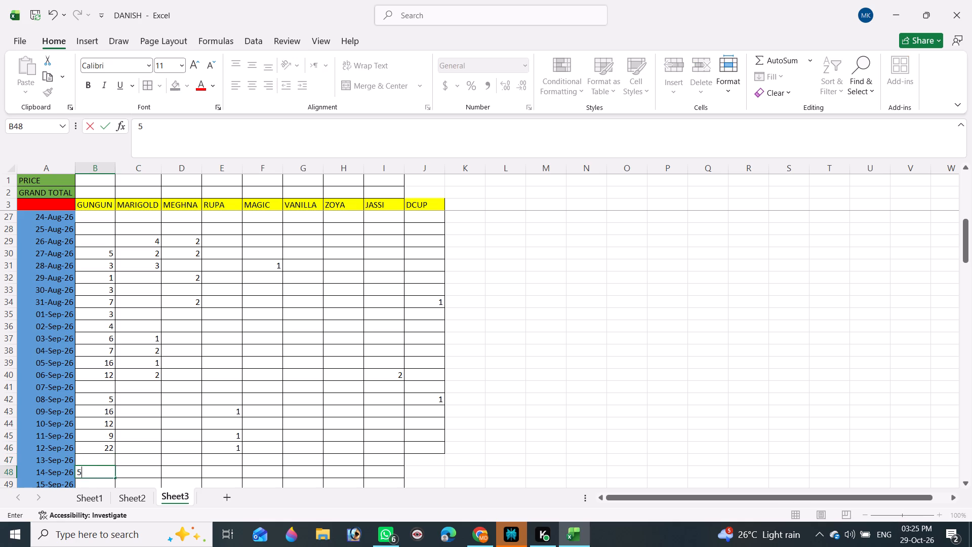
key("Tab")
key("Tab")
key("Tab")
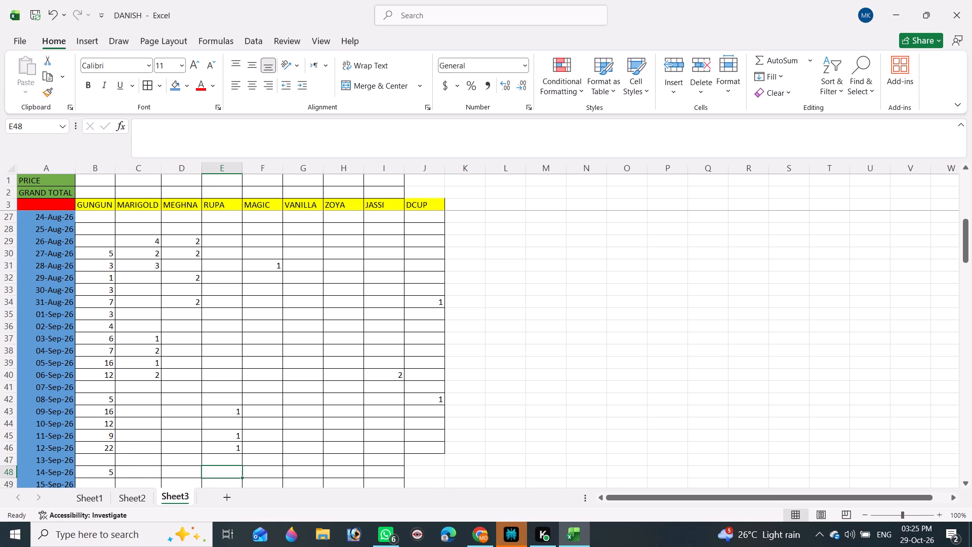
key("1")
key("Tab")
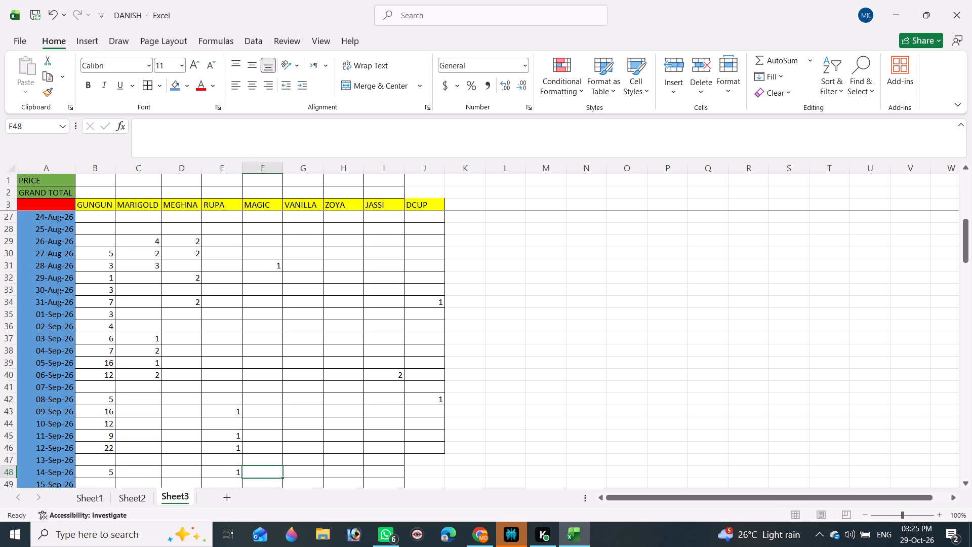
key("Tab")
key("2")
key("Tab")
key("Tab")
key("Tab")
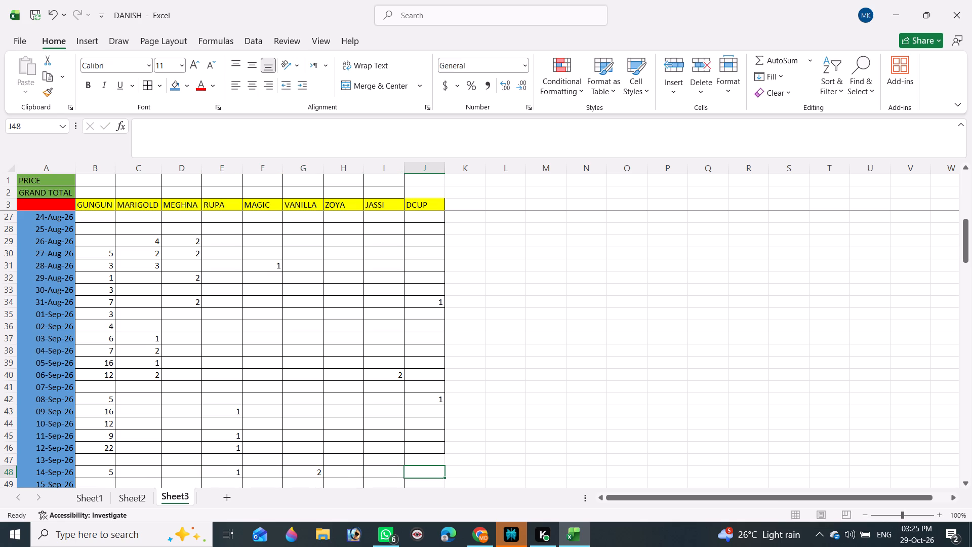
Apply All Borders to the DCUP column cells from 12-Sep-26 down into the October dates.
scroll(494, 335, "up", 1)
scroll(494, 334, "down", 1)
scroll(494, 334, "up", 1)
scroll(494, 328, "down", 1)
scroll(494, 328, "up", 1)
scroll(494, 328, "down", 2)
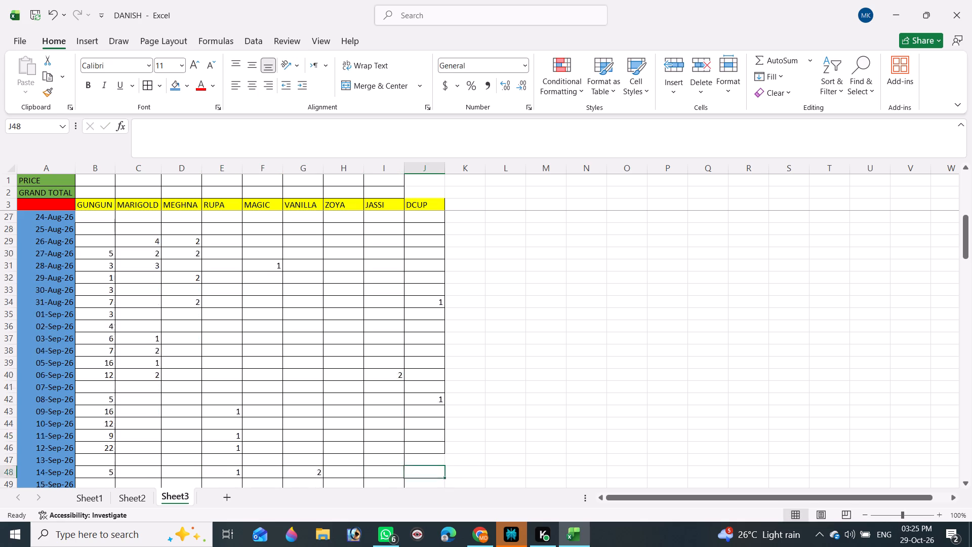
scroll(494, 328, "down", 1)
scroll(494, 328, "up", 1)
scroll(712, 246, "down", 3)
scroll(712, 246, "up", 1)
scroll(712, 246, "down", 1)
left_click_drag(414, 303, 424, 336)
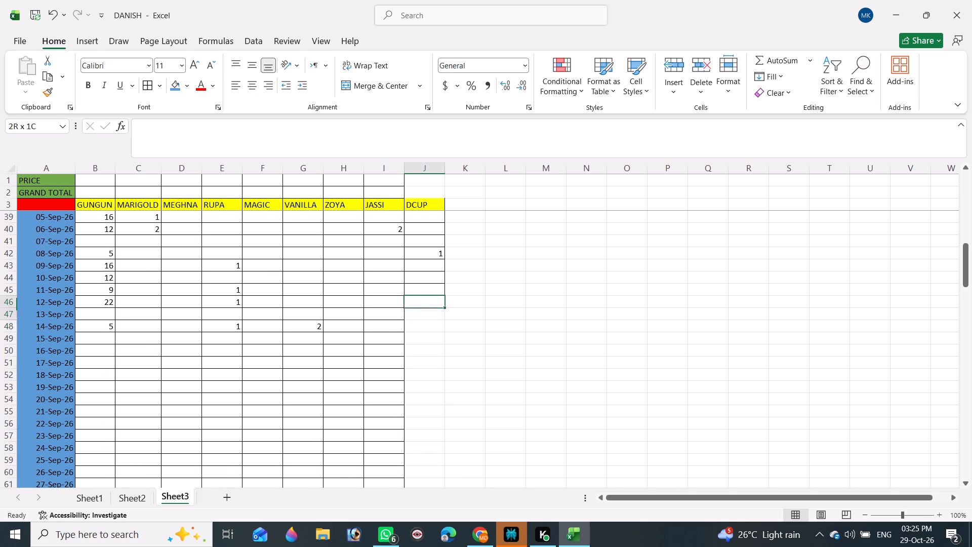
left_click_drag(424, 336, 427, 516)
type("HBA")
scroll(350, 479, "up", 1)
scroll(309, 462, "down", 1)
scroll(253, 436, "up", 1)
scroll(216, 355, "up", 2)
scroll(216, 355, "down", 1)
scroll(216, 354, "up", 4)
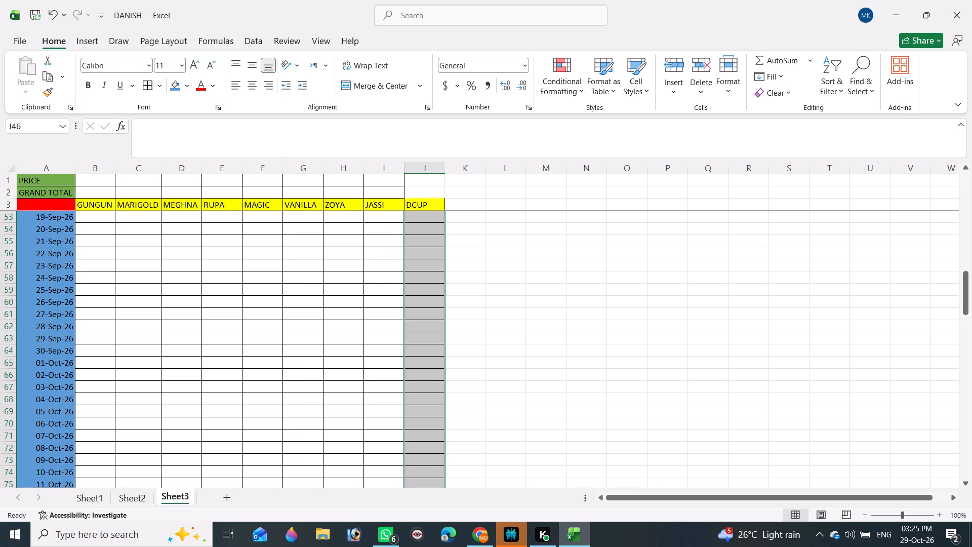
scroll(220, 350, "up", 3)
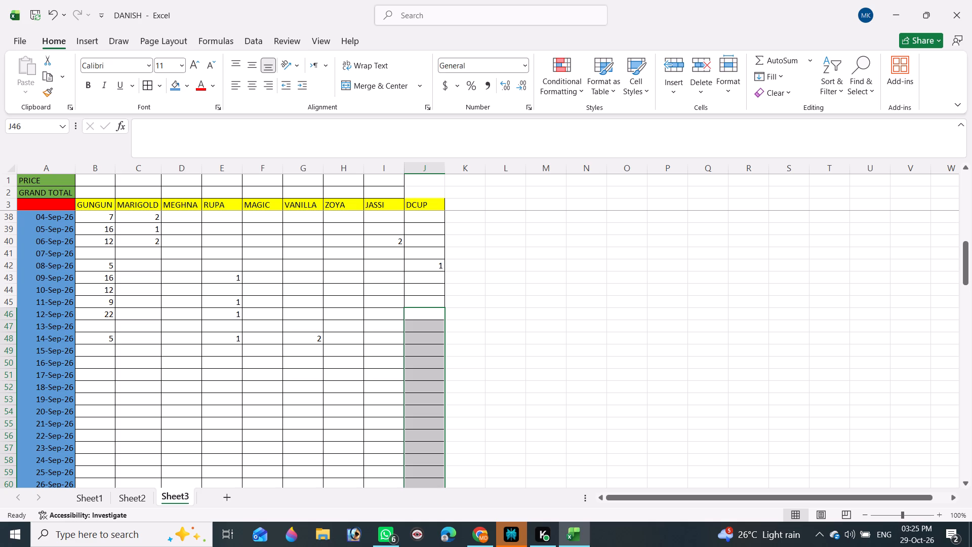
Enter the 15-Sep-26 quantities, GUNGUN 5, MARIGOLD 1 and VANILLA 1, and save the workbook.
left_click(108, 348)
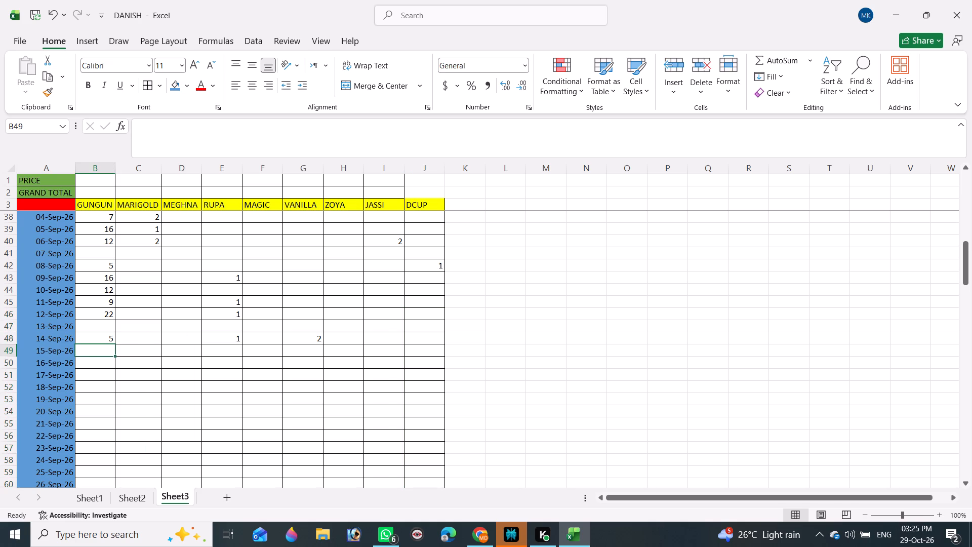
key("5")
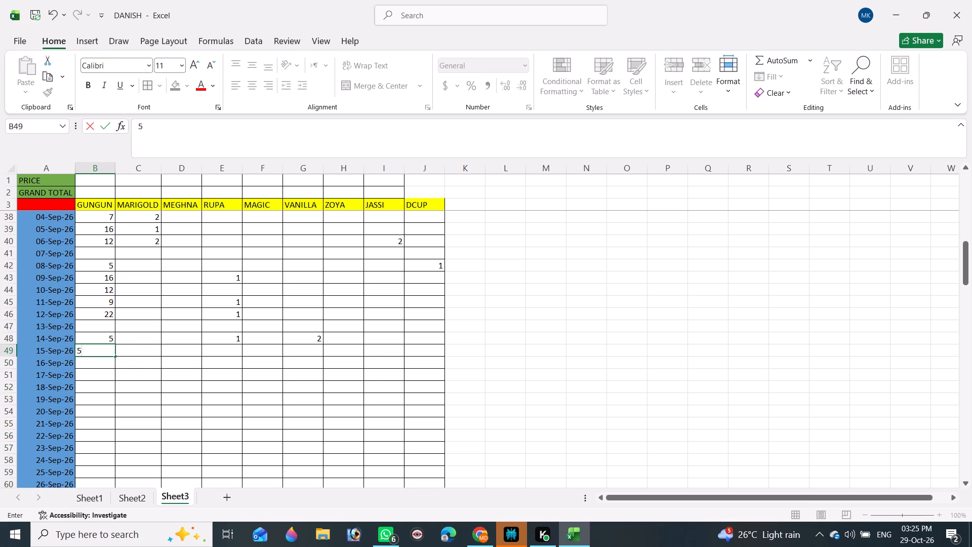
key("Tab")
key("1")
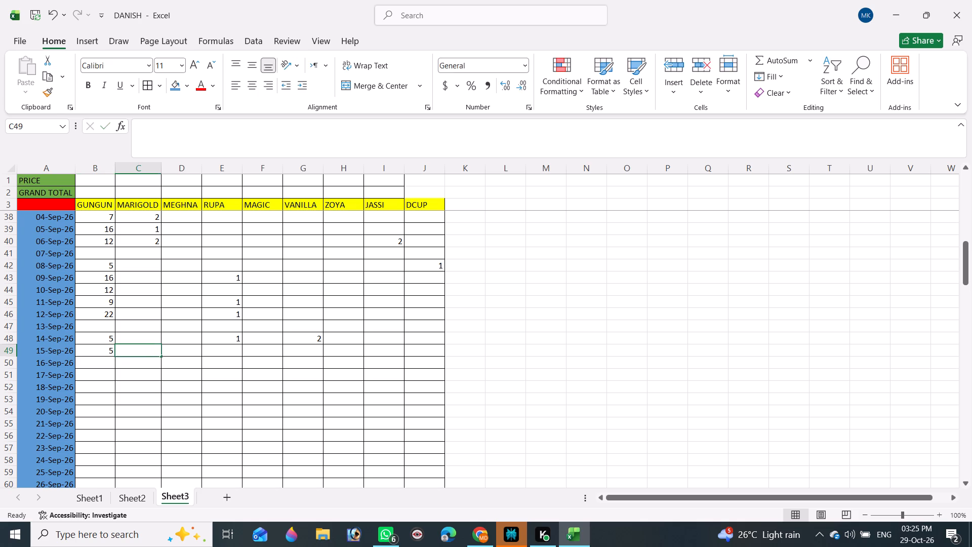
key("Tab")
key("Tab")
key("Tab")
key("Tab")
key("1")
key("Return")
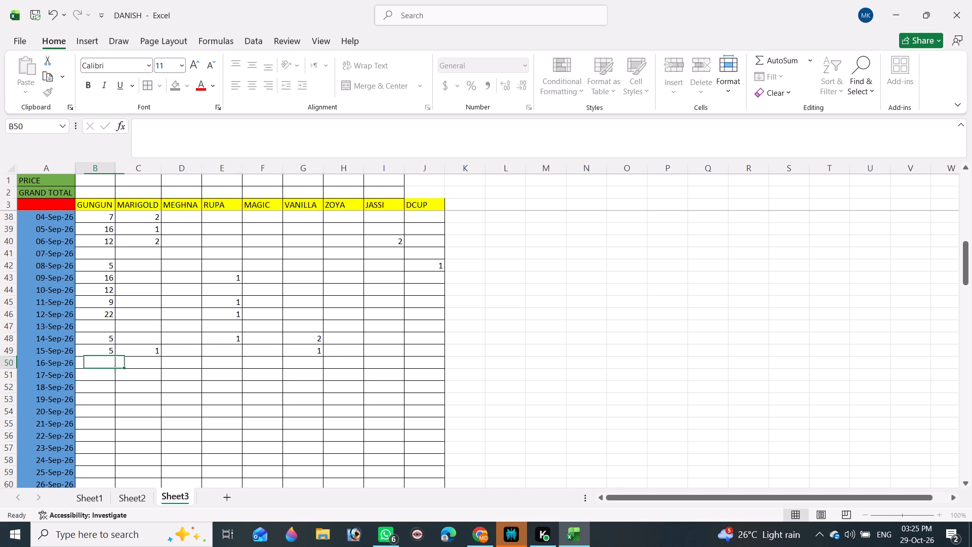
key("ctrl+s")
key("ctrl+s")
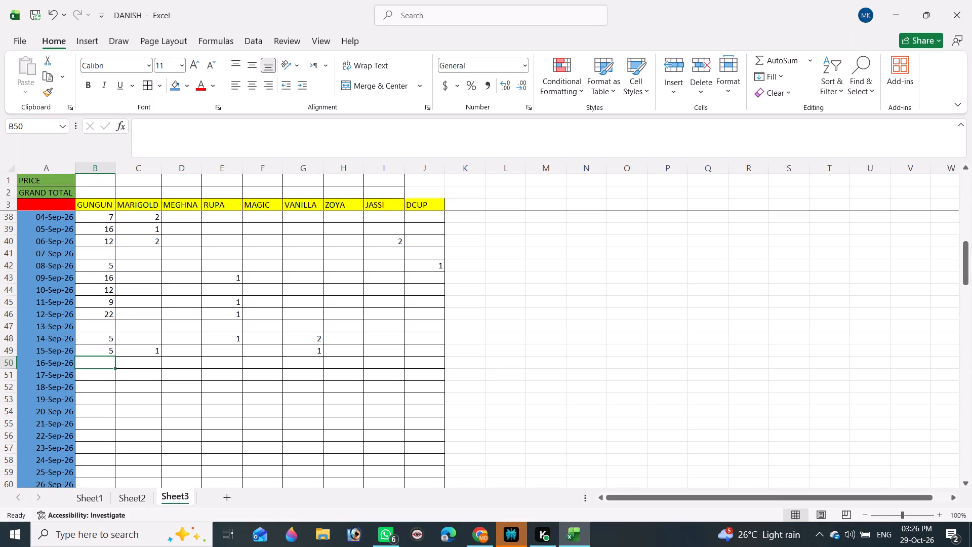
Enter 18 as the 18-Sep-26 GUNGUN quantity.
left_click(104, 375)
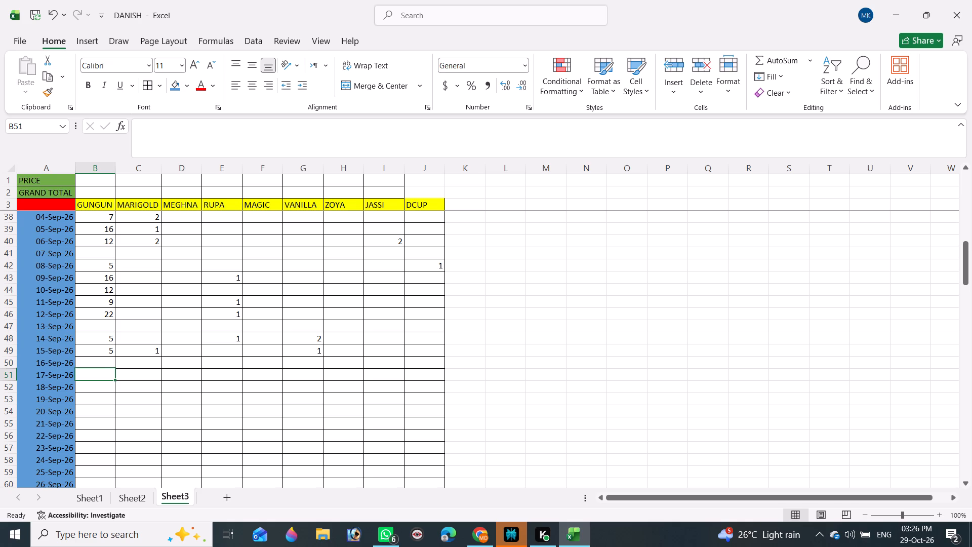
key("Down")
type("18")
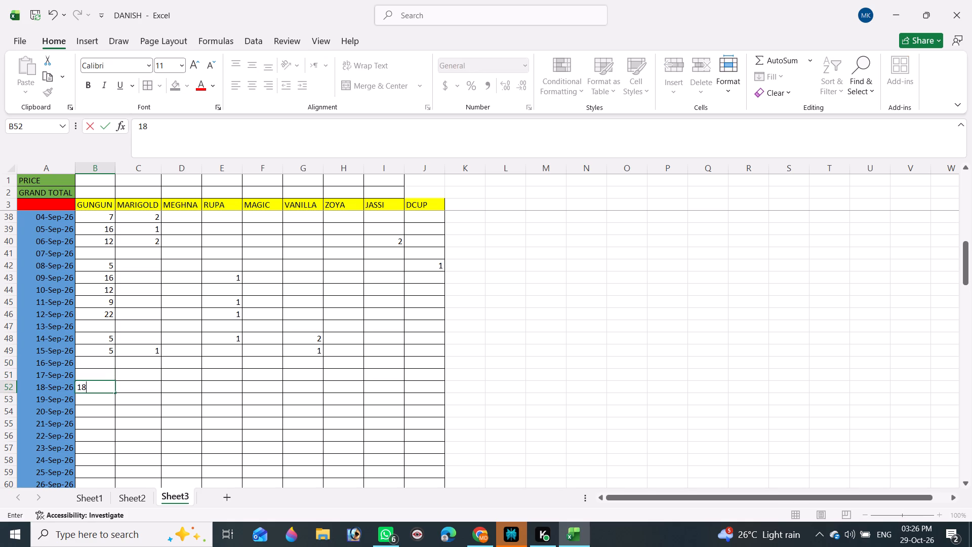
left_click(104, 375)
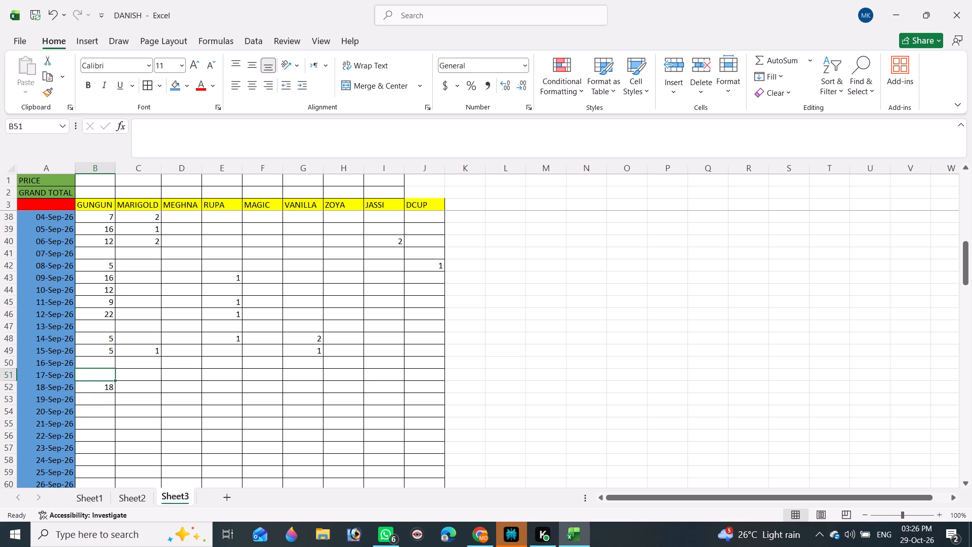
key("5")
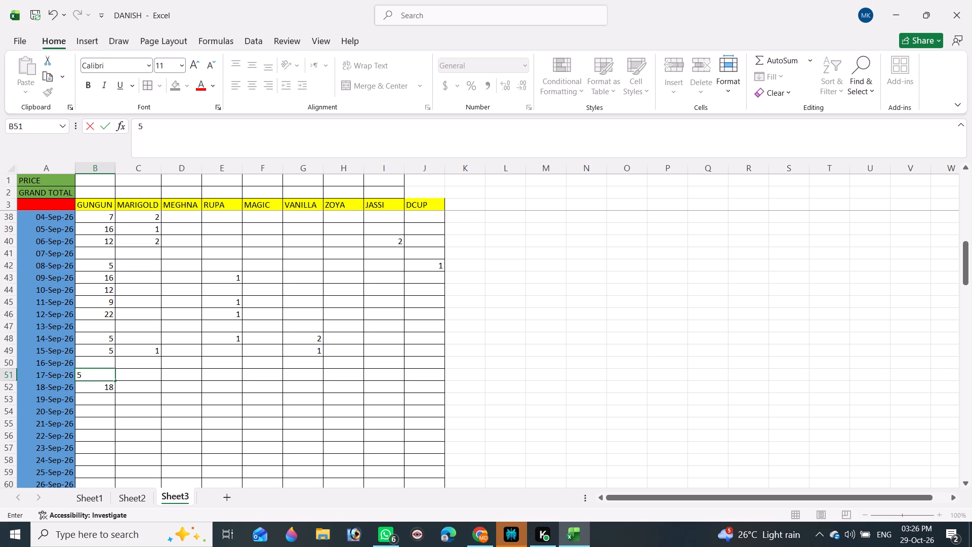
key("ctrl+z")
Enter 1 as the 18-Sep-26 RUPA quantity and save the workbook.
left_click(214, 390)
key("1")
key("Return")
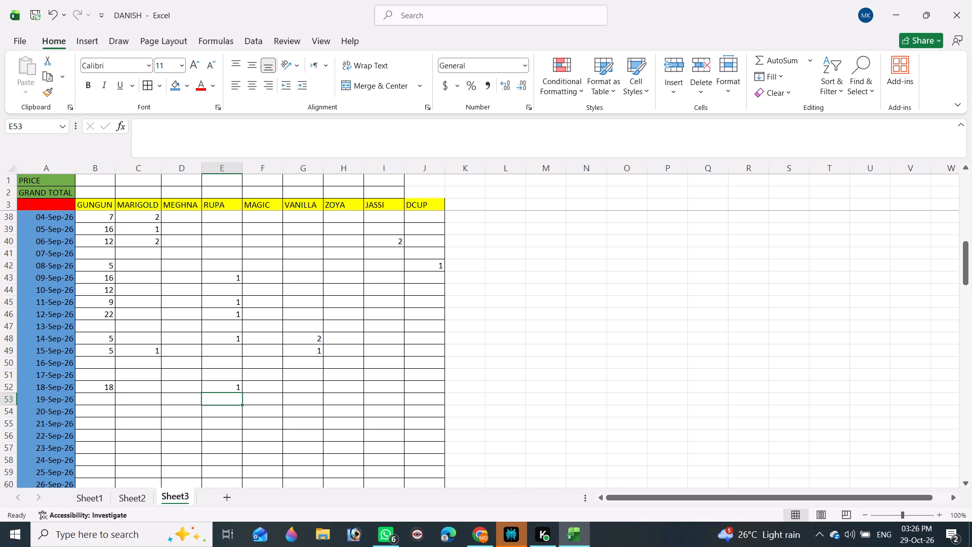
key("ctrl+s")
key("ctrl+s")
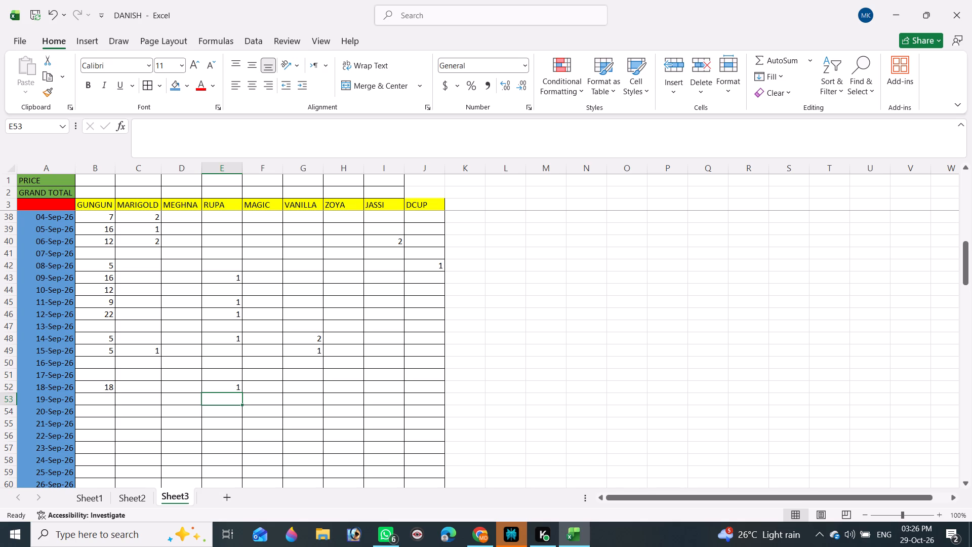
Enter the 19-Sep-26 quantities, GUNGUN 2, MEGHNA 1 and RUPA 1, and save the workbook.
left_click(97, 401)
key("2")
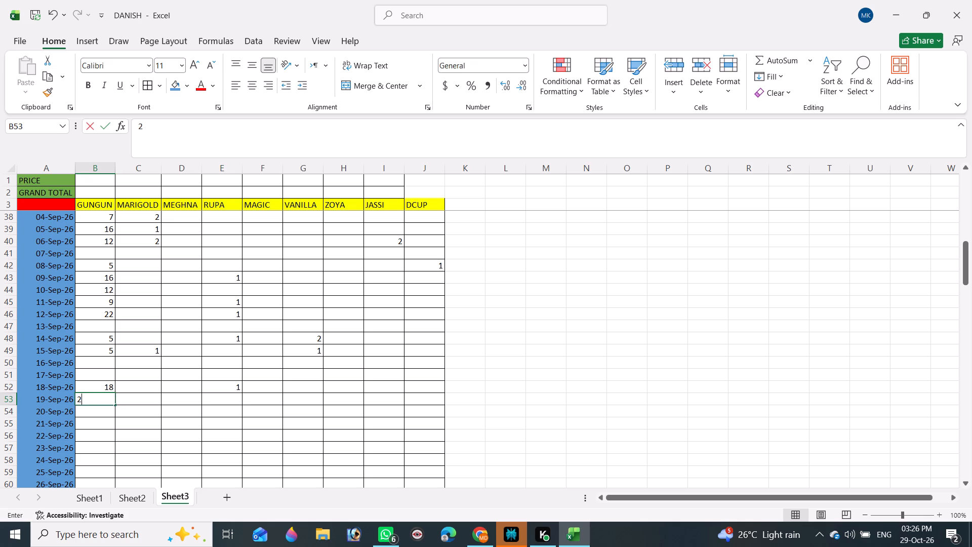
key("Tab")
key("Tab")
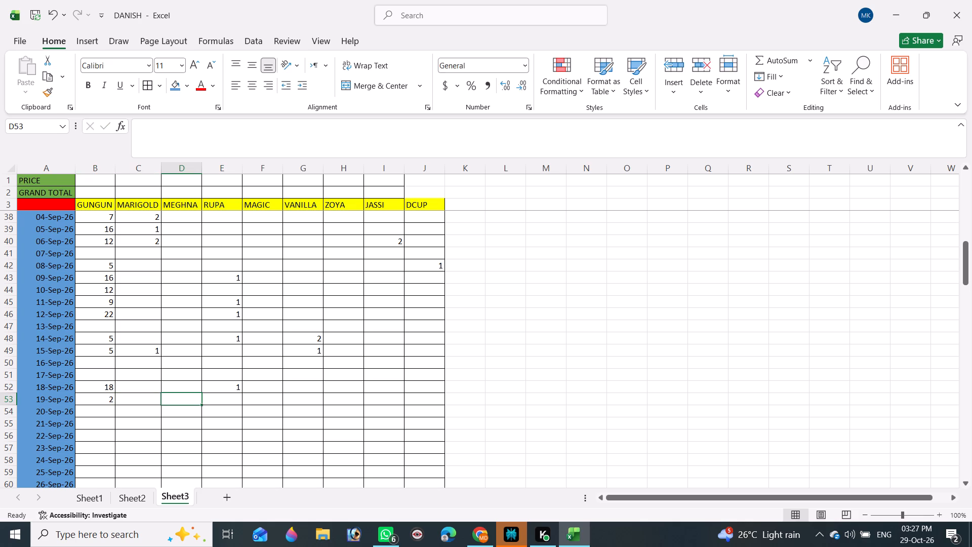
key("1")
key("Tab")
key("1")
key("Tab")
key("Return")
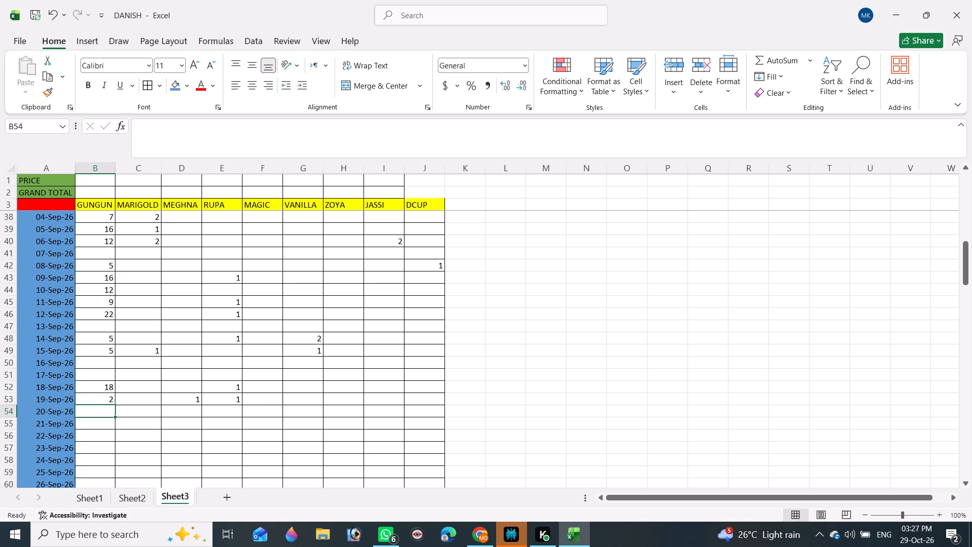
key("ctrl+s")
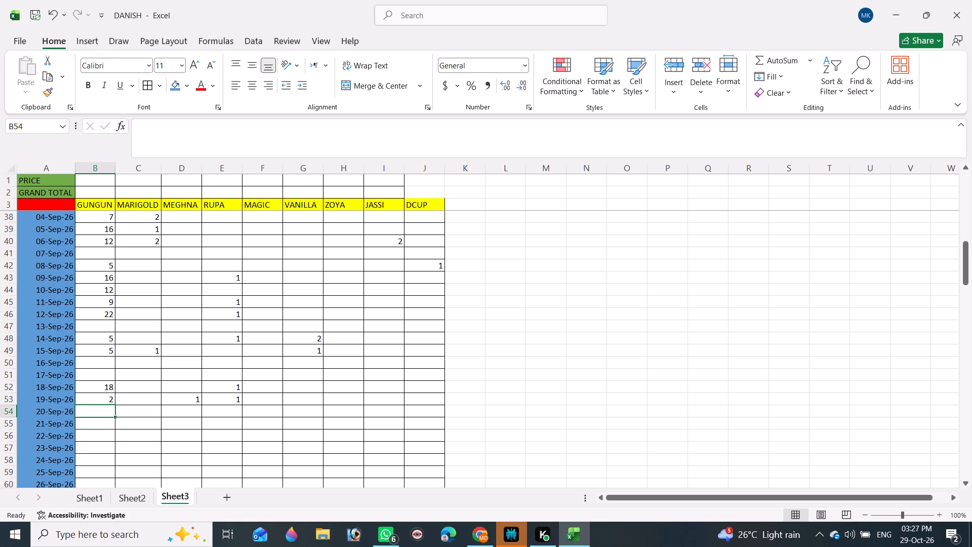
Enter the 21-Sep-26 quantities, GUNGUN 5 and MEGHNA 1, and save the workbook.
key("Down")
key("5")
key("Tab")
key("Tab")
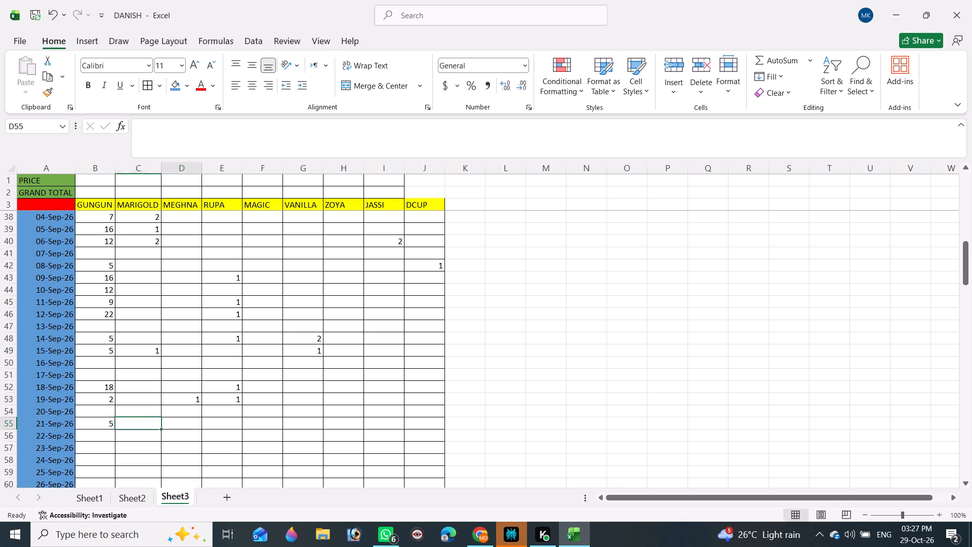
key("Tab")
key("shift+Tab")
key("1")
key("Return")
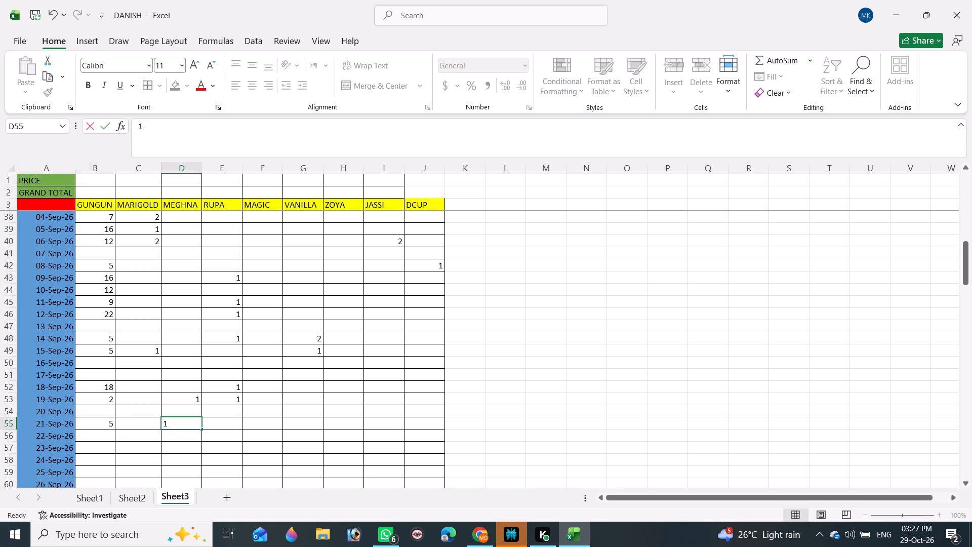
key("ctrl+s")
key("ctrl+s")
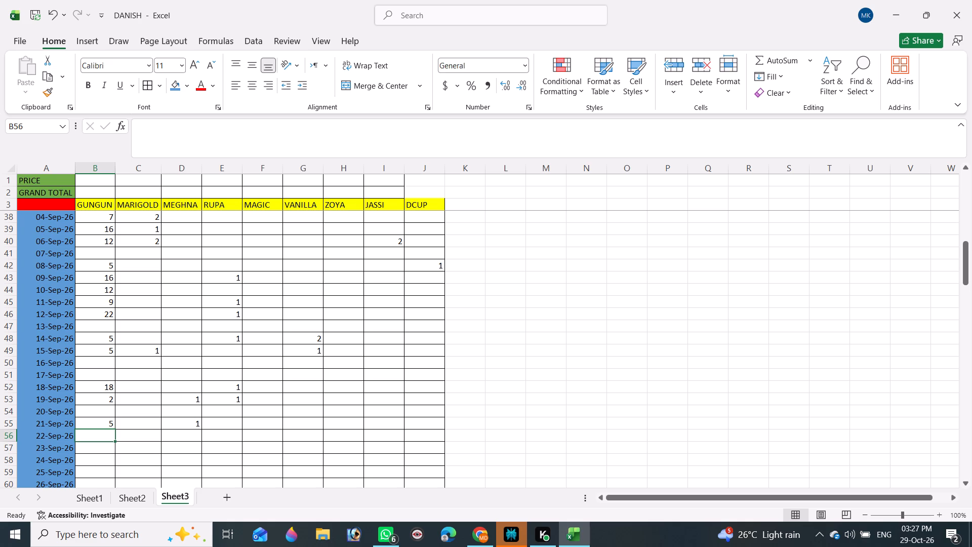
Enter the 22-Sep-26 quantities, GUNGUN 10 and DCUP 1.
type("10")
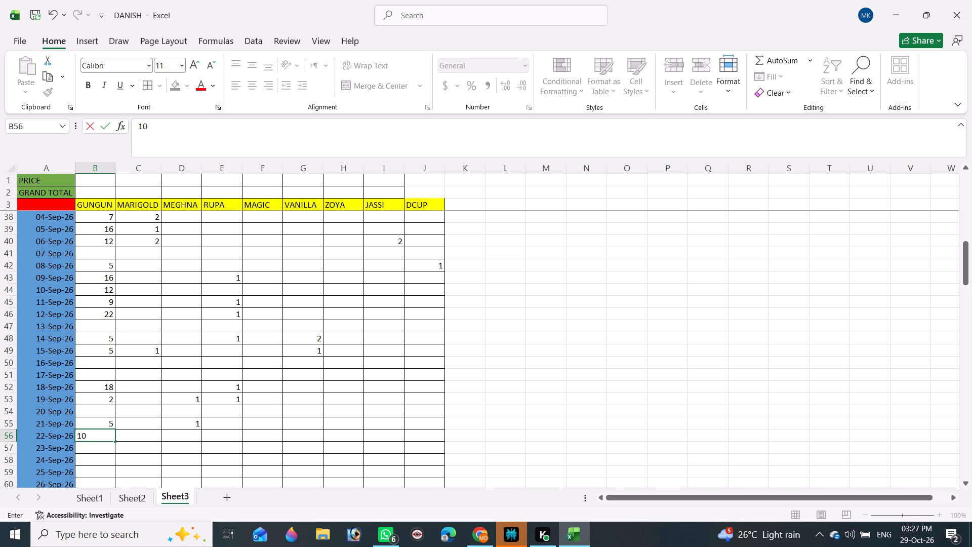
key("Tab")
key("Tab")
key("Tab")
key("Tab")
key("Tab")
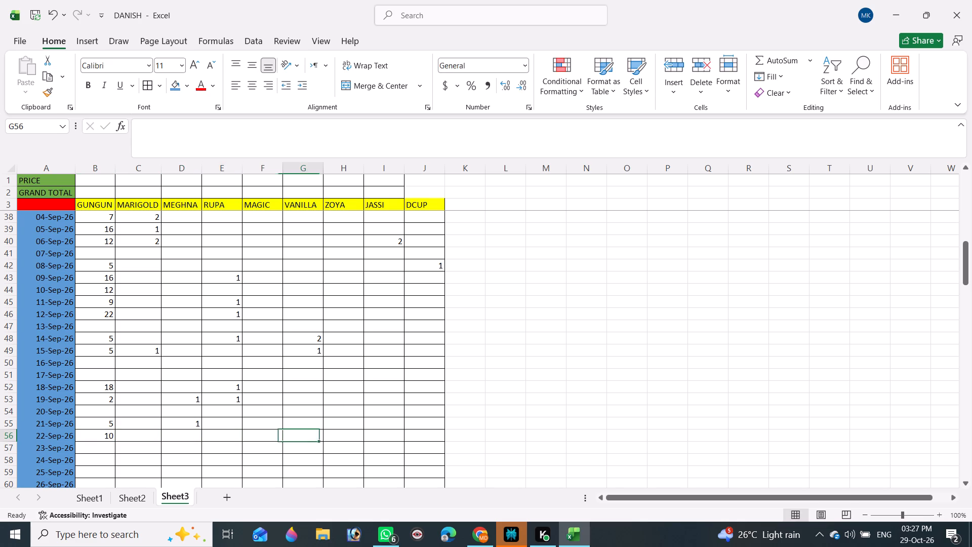
key("Tab")
key("Tab")
key("Tab")
key("1")
key("Return")
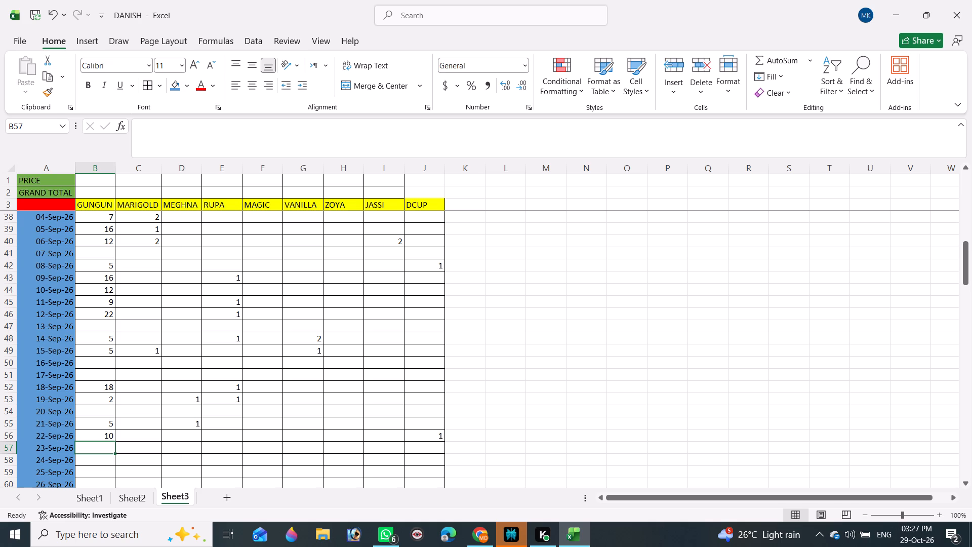
Enter the 24-Sep-26 quantities, GUNGUN 14, RUPA 2 and MARIGOLD 1, and save the workbook.
left_click(100, 461)
type("14")
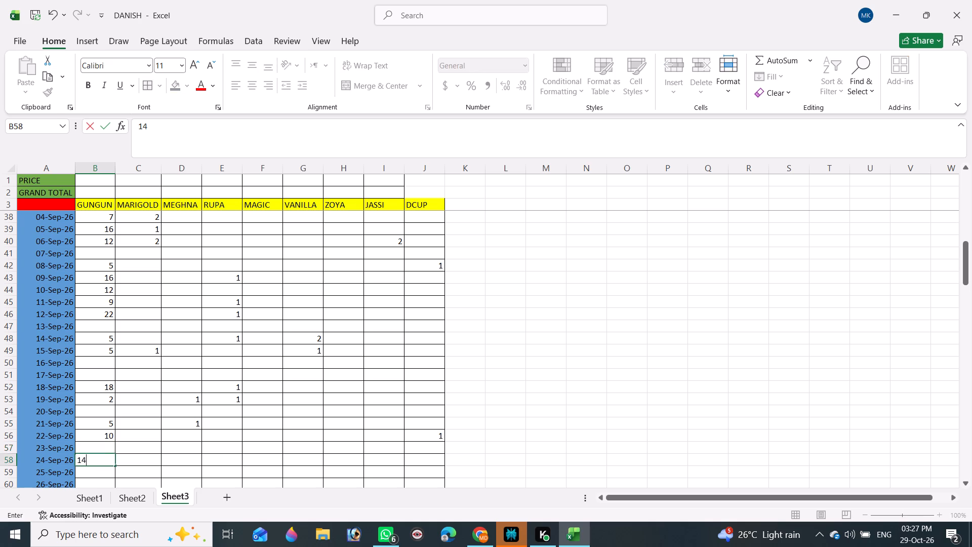
key("Tab")
key("Tab")
key("Tab")
key("2")
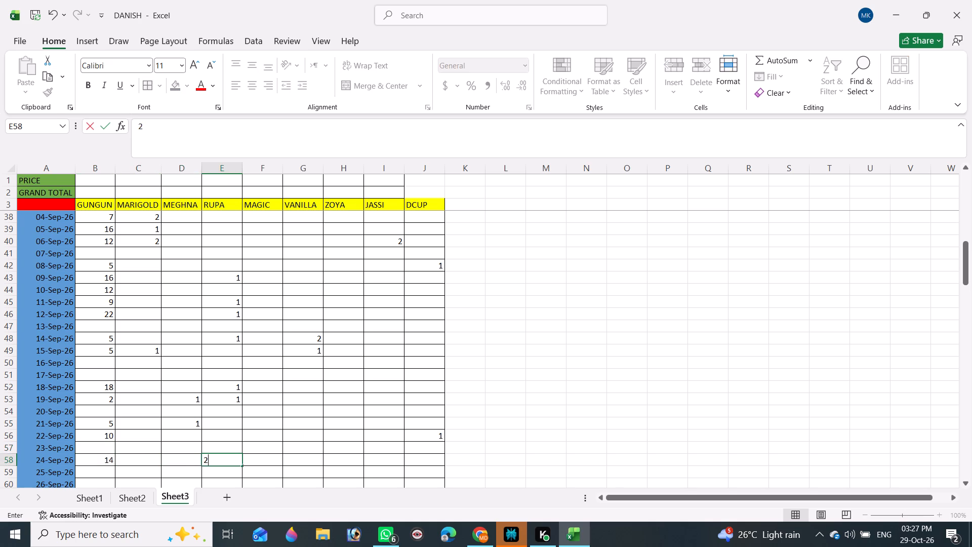
key("Tab")
key("shift+Tab")
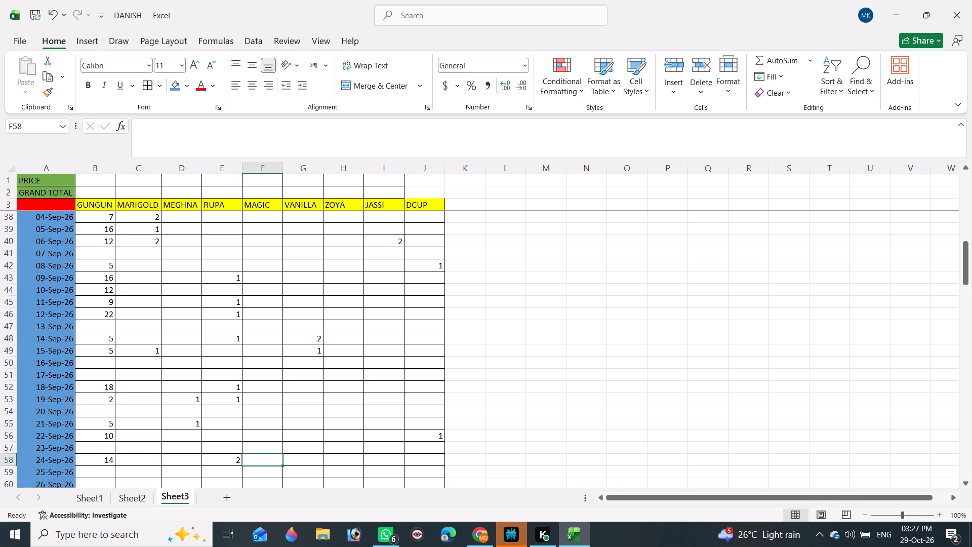
key("shift+Tab")
key("shift+Tab")
key("1")
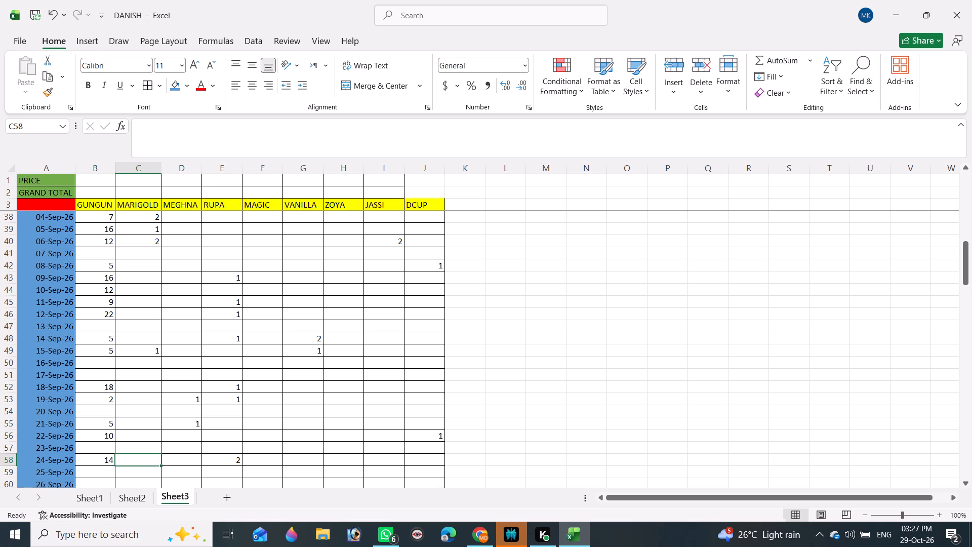
key("Return")
key("ctrl+s")
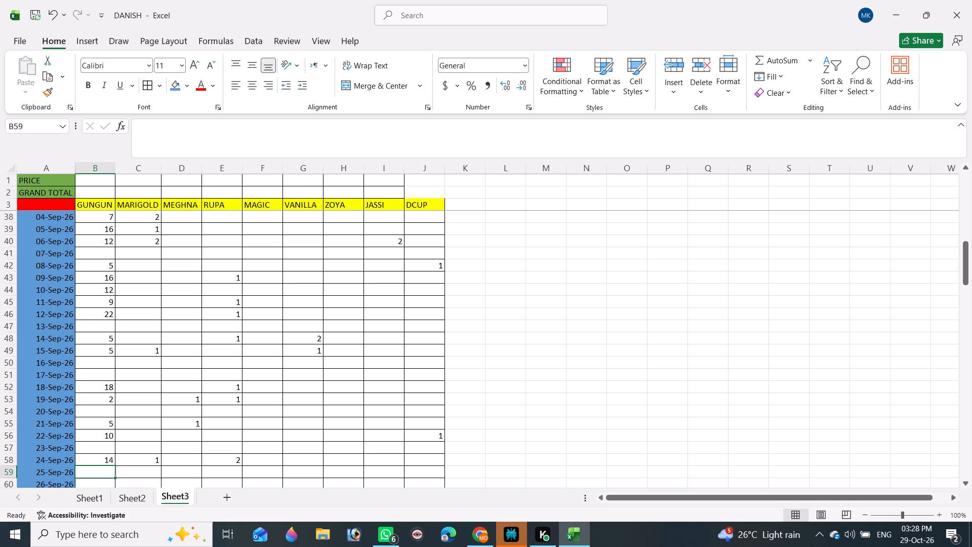
Enter the 23-Sep-26 quantities, GUNGUN 14, MEGHNA 1 and MARIGOLD 1, and save the workbook.
left_click(101, 458)
left_click(85, 448)
type("14")
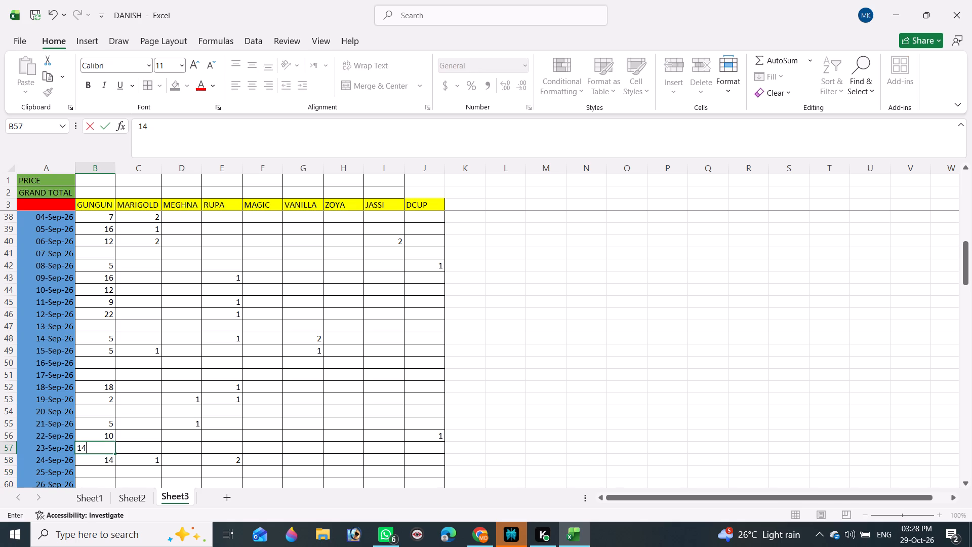
key("Tab")
key("Tab")
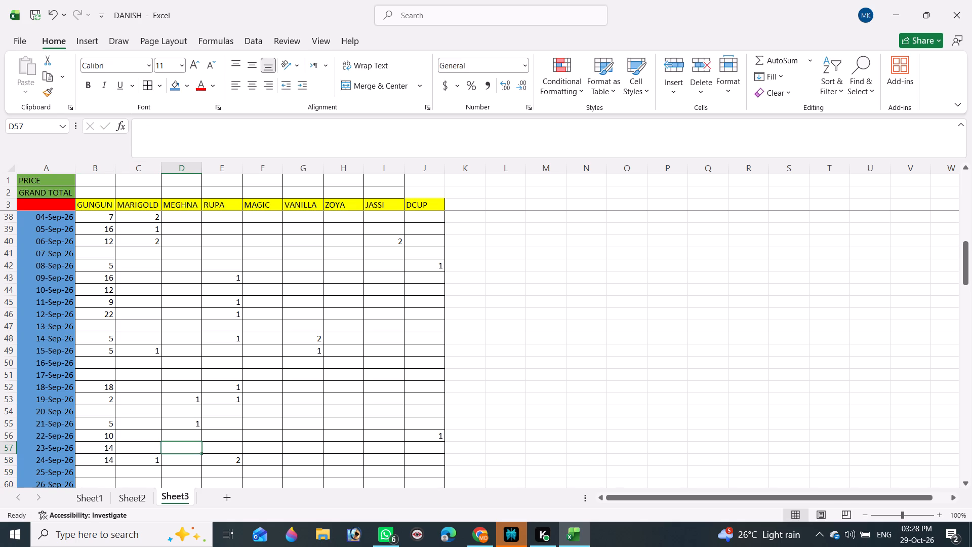
key("1")
key("shift+Tab")
key("1")
key("Return")
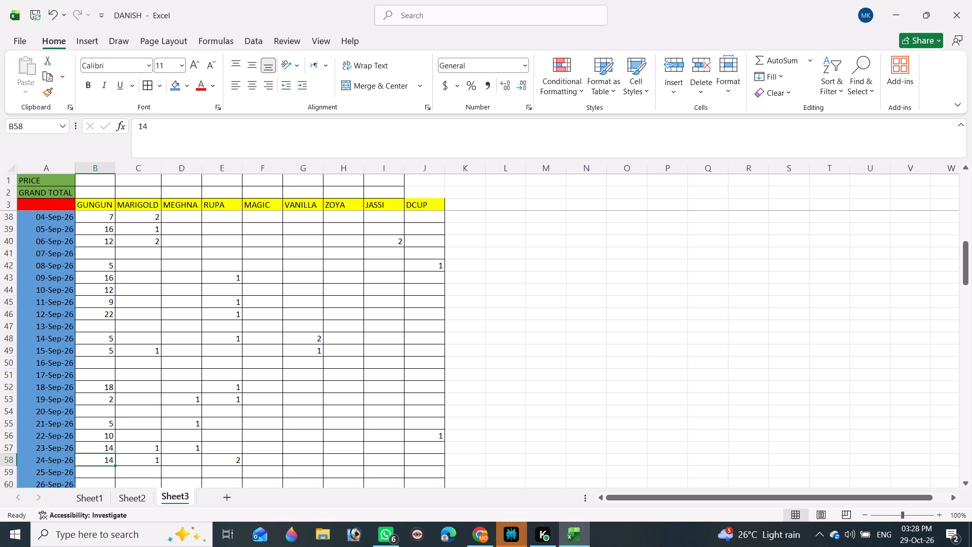
key("ctrl+s")
key("ctrl+s")
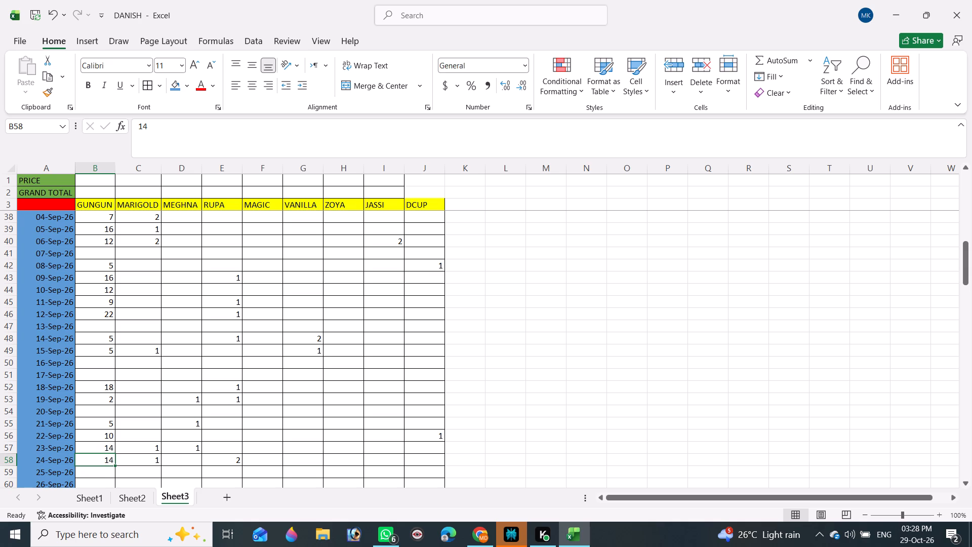
Enter 12 as the 26-Sep-26 GUNGUN quantity and 1 as the MARIGOLD quantity.
scroll(350, 100, "up", 1)
scroll(377, 270, "down", 3)
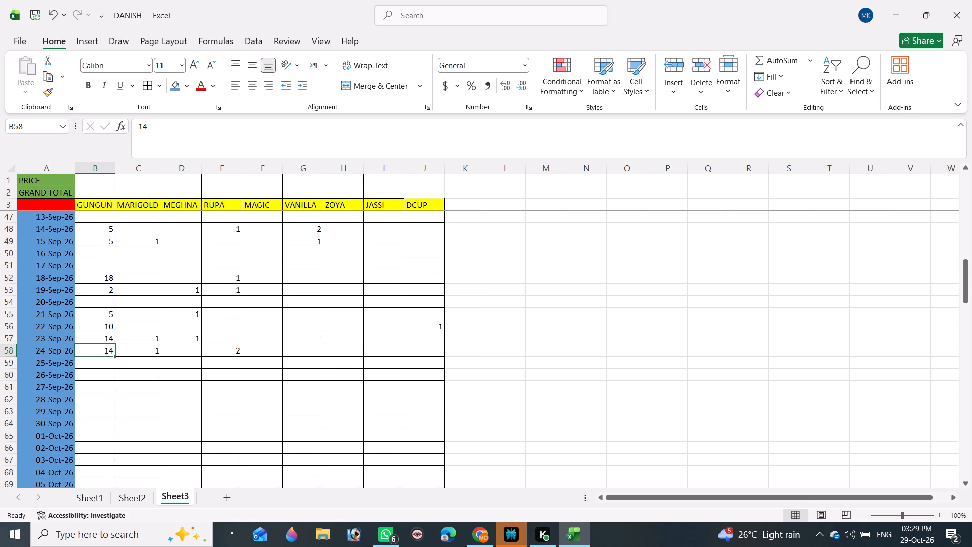
left_click(2, 377)
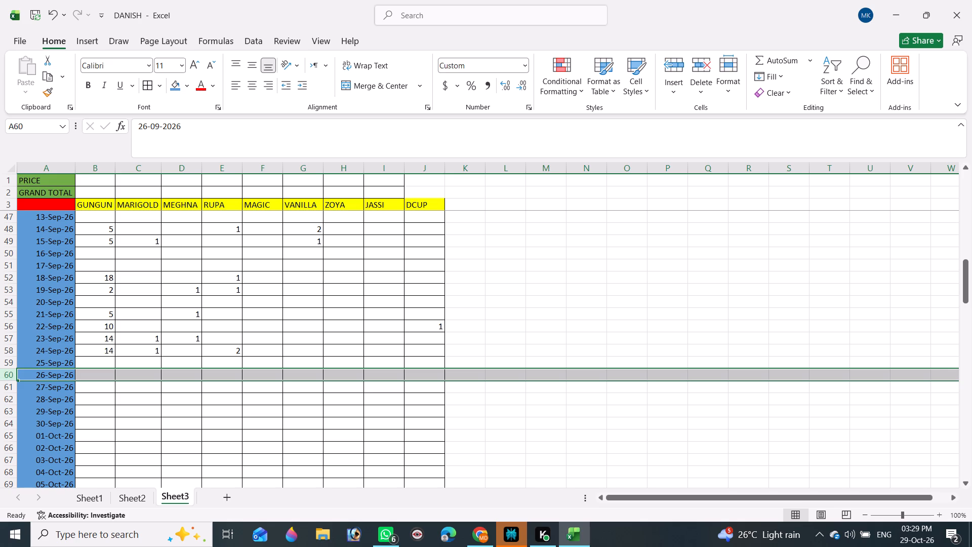
left_click(97, 378)
type("12")
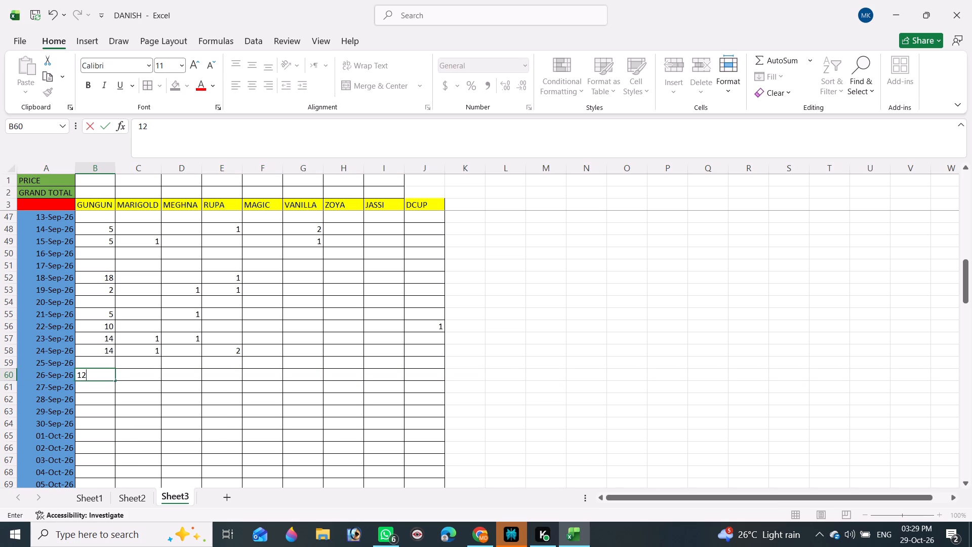
key("Tab")
key("1")
key("Tab")
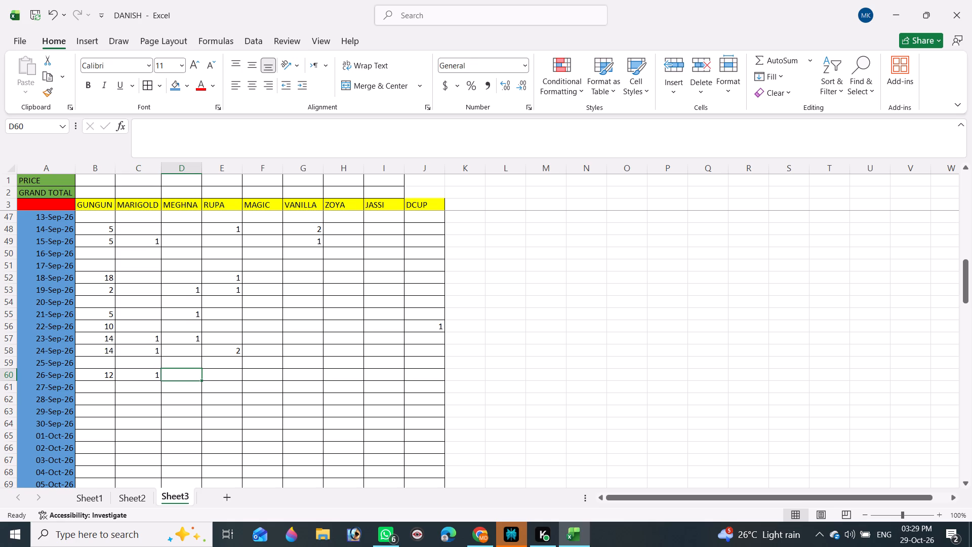
Enter the 26-Sep-26 quantities MAGIC 2 and DCUP 2, and save the workbook.
key("Tab")
key("Tab")
key("2")
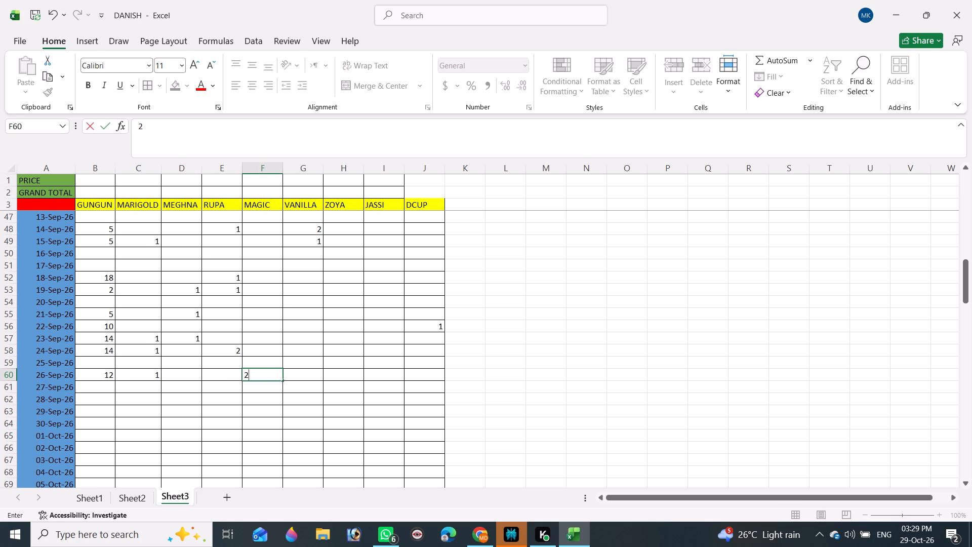
key("Tab")
key("Tab")
key("Tab")
key("Tab")
key("2")
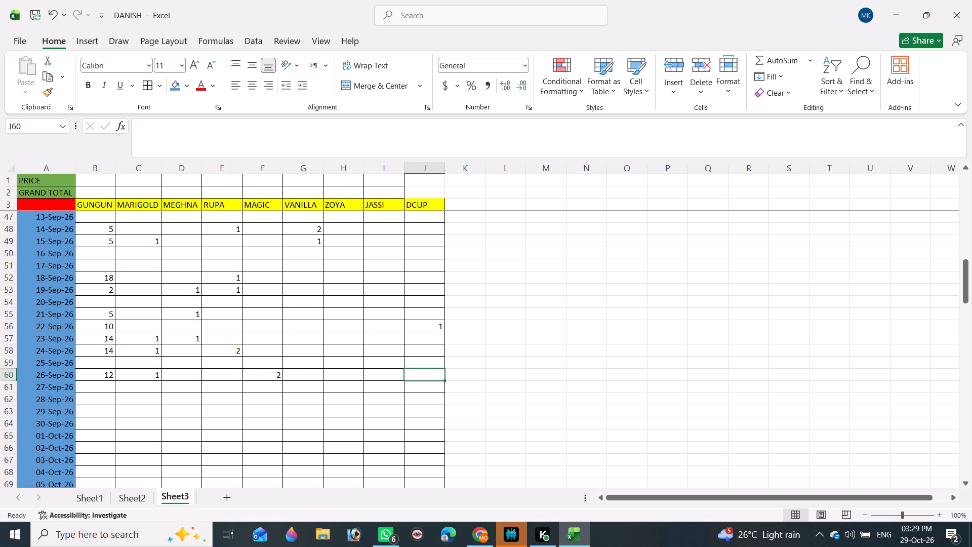
key("Return")
key("ctrl+s")
key("ctrl+s")
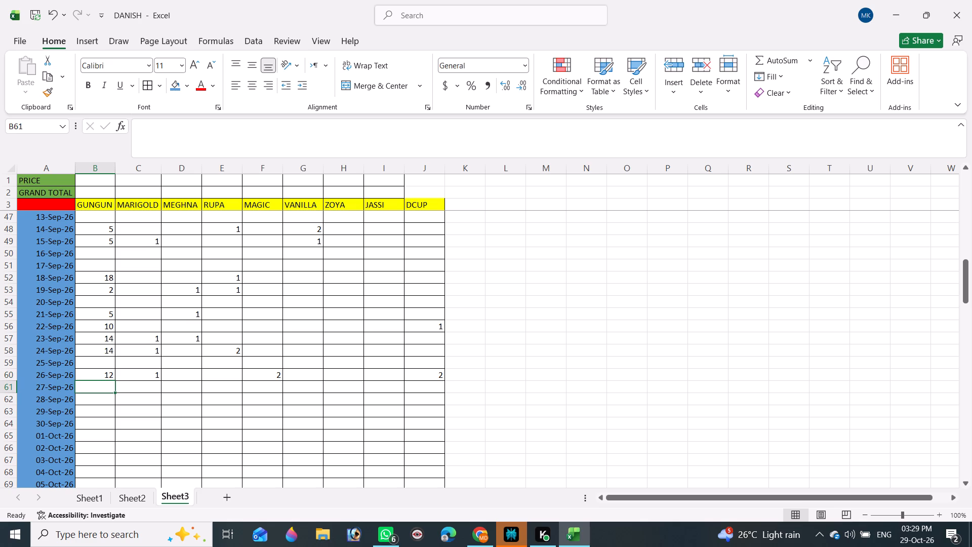
Change the 26-Sep-26 GUNGUN quantity to 13.
left_click(95, 379)
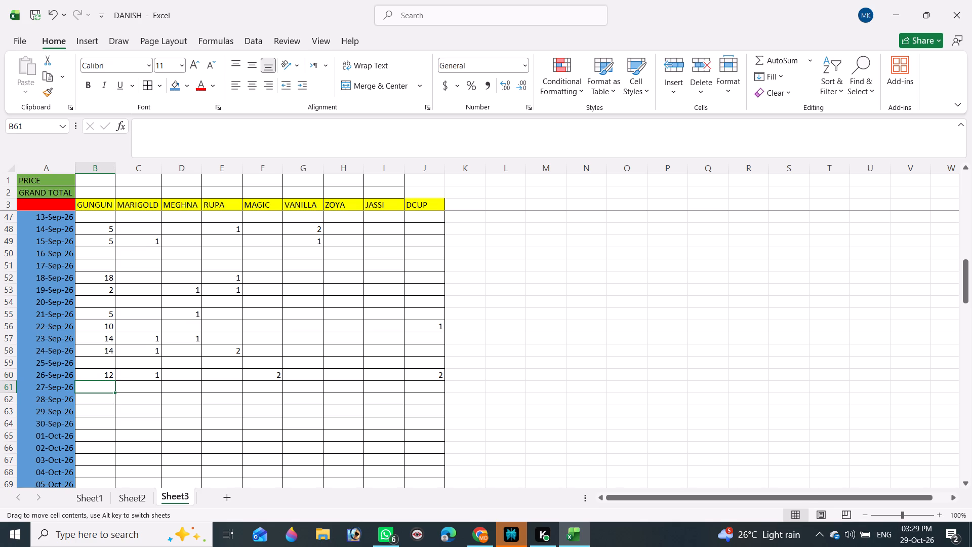
left_click(89, 367)
left_click(94, 372)
type("13")
key("Return")
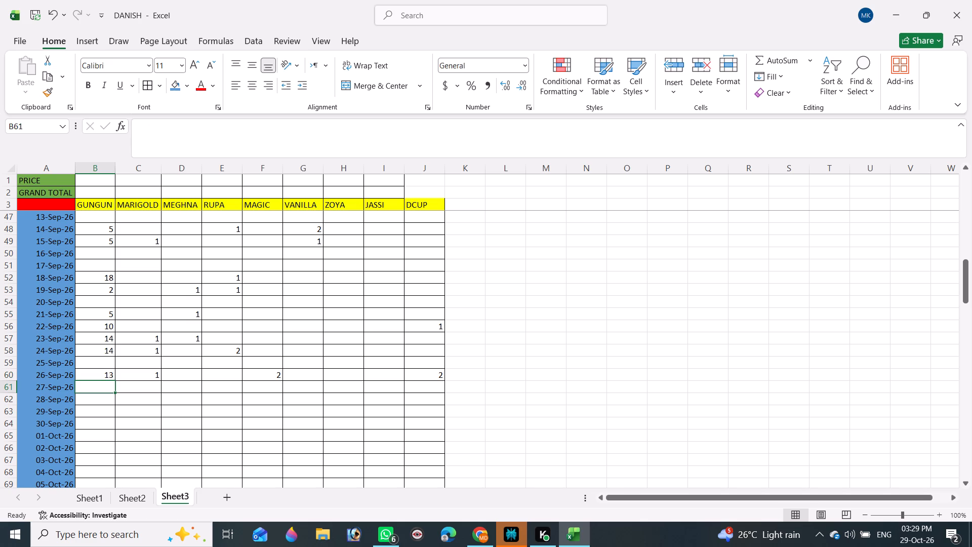
Enter the 28-Sep-26 quantities GUNGUN 23, RUPA 2 and MAGIC 3.
left_click(91, 397)
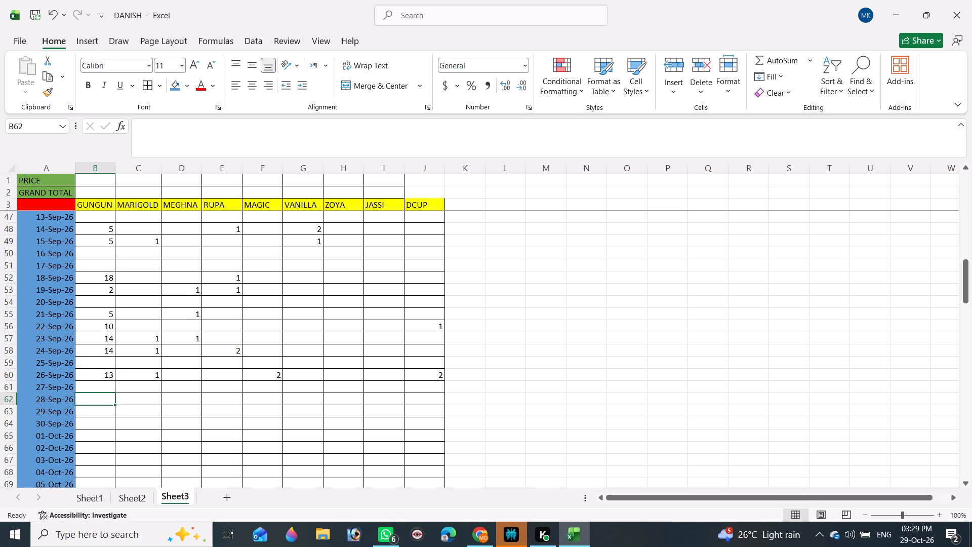
type("23")
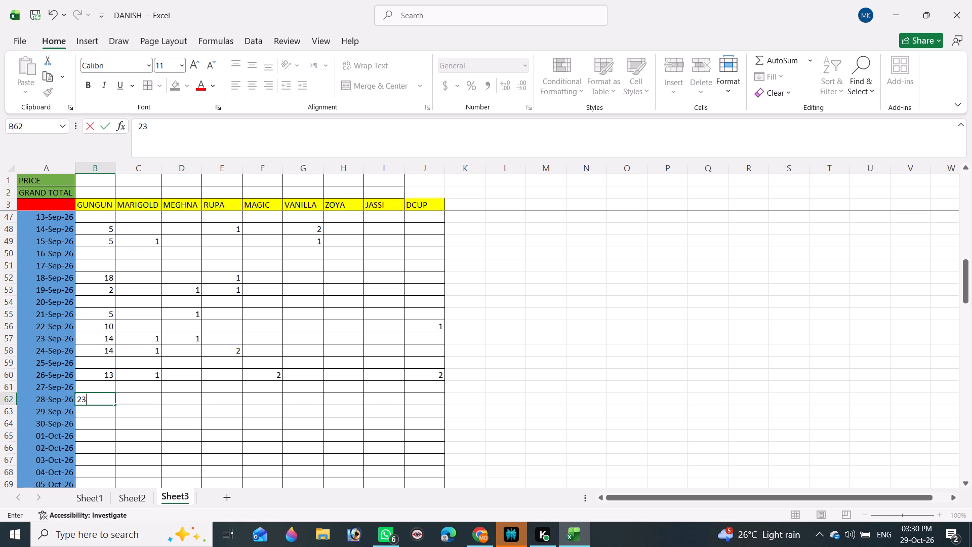
key("Tab")
key("Tab")
key("Tab")
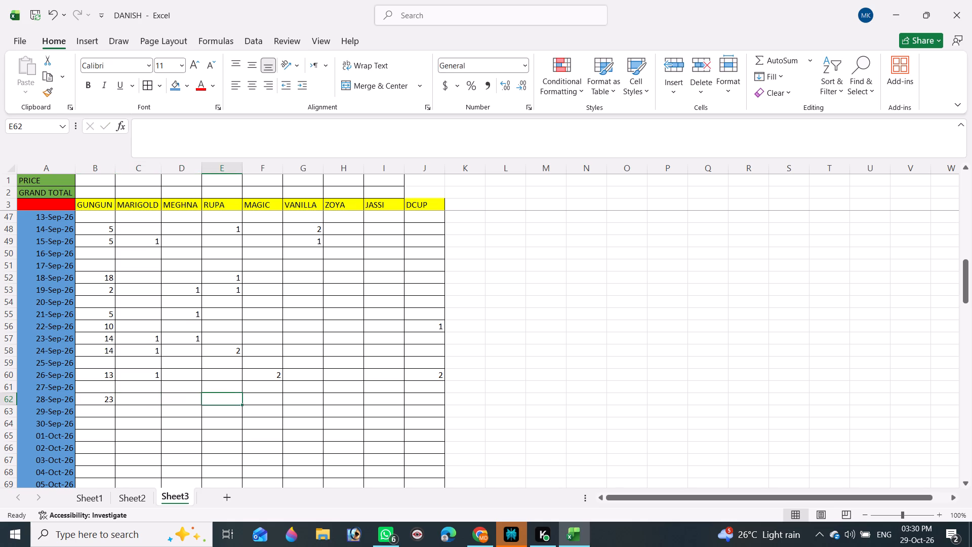
key("2")
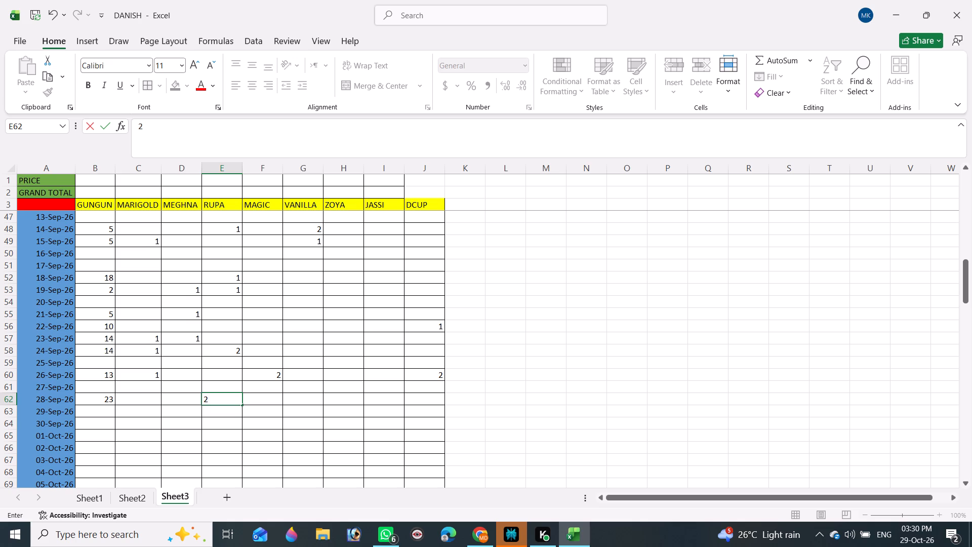
key("Tab")
key("Tab")
key("Tab")
key("shift+Tab")
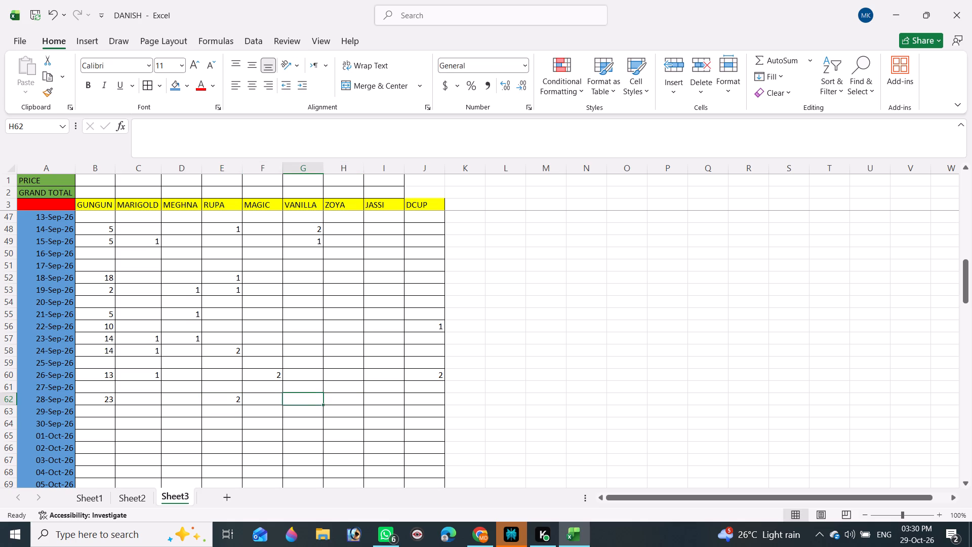
key("shift+Tab")
key("3")
key("Return")
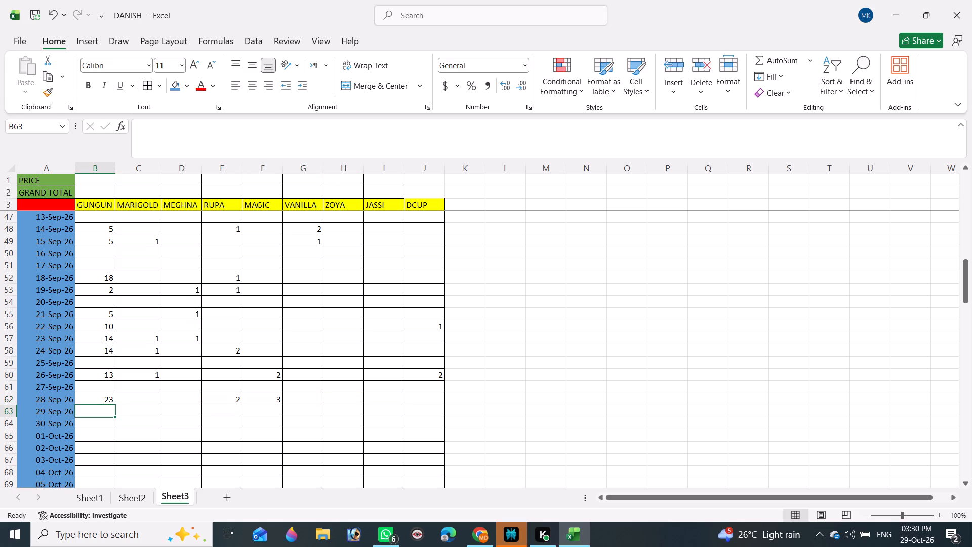
Enter 1 as the 28-Sep-26 DCUP quantity.
key("Tab")
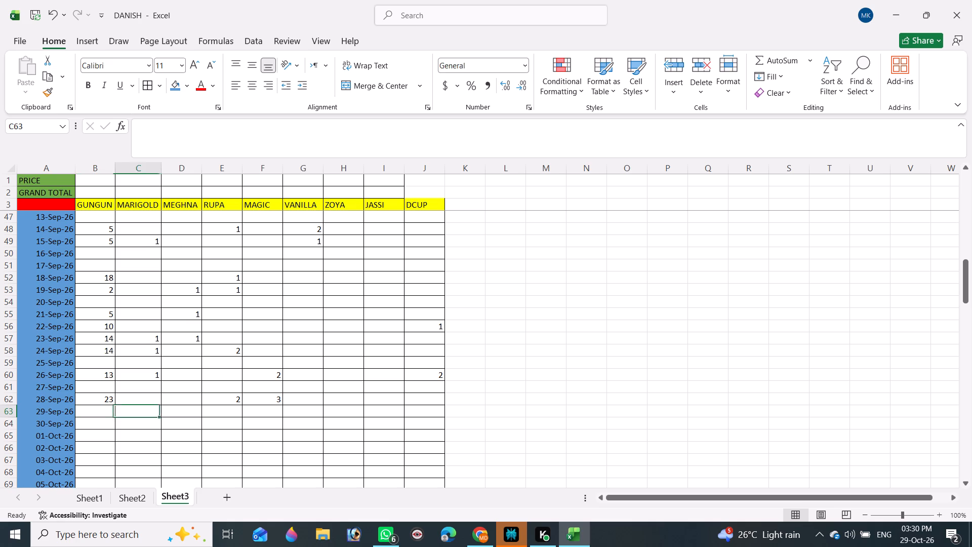
key("Tab")
key("Tab")
key("Tab")
key("Tab")
key("Tab")
key("Tab")
key("Tab")
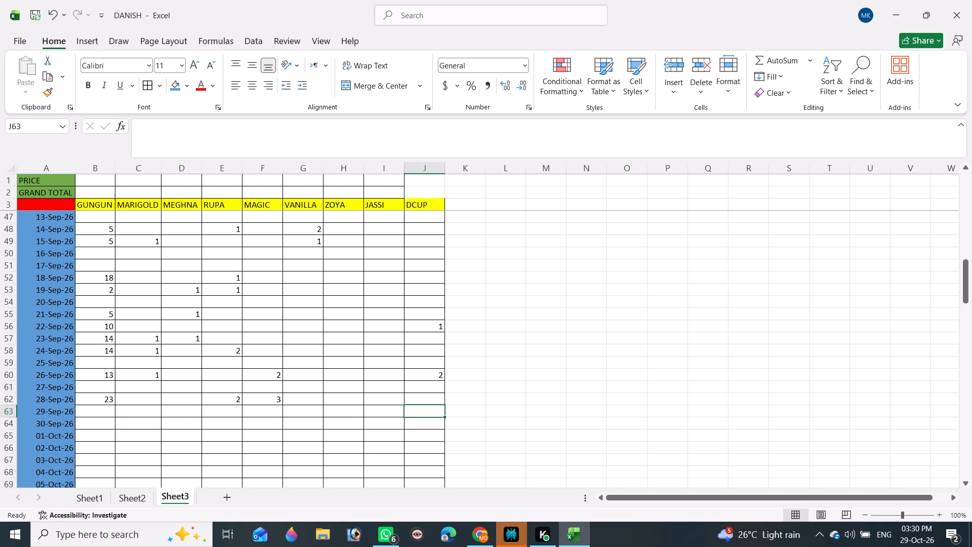
key("Up")
key("1")
key("Return")
Change the 28-Sep-26 quantities to RUPA 3 and GUNGUN 27, and save the workbook.
left_click(223, 402)
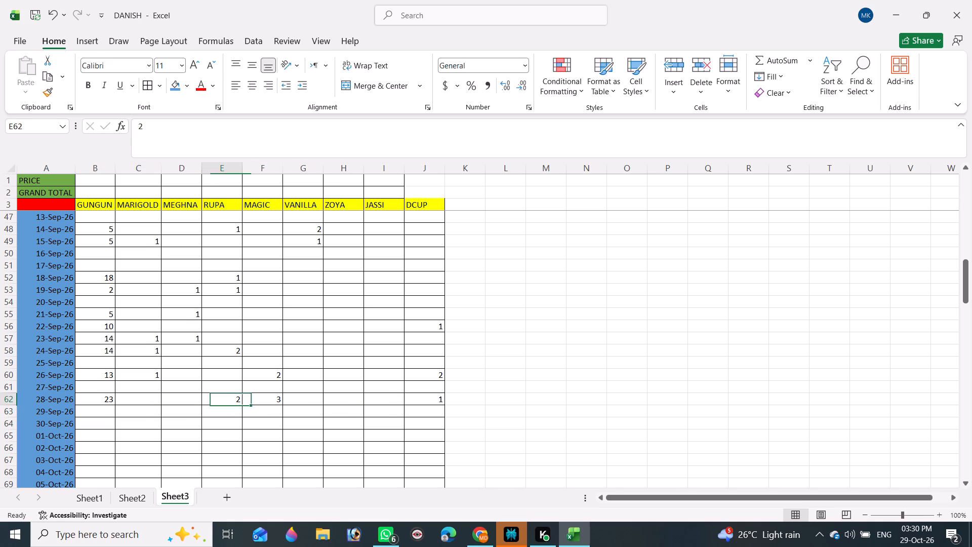
key("3")
key("Return")
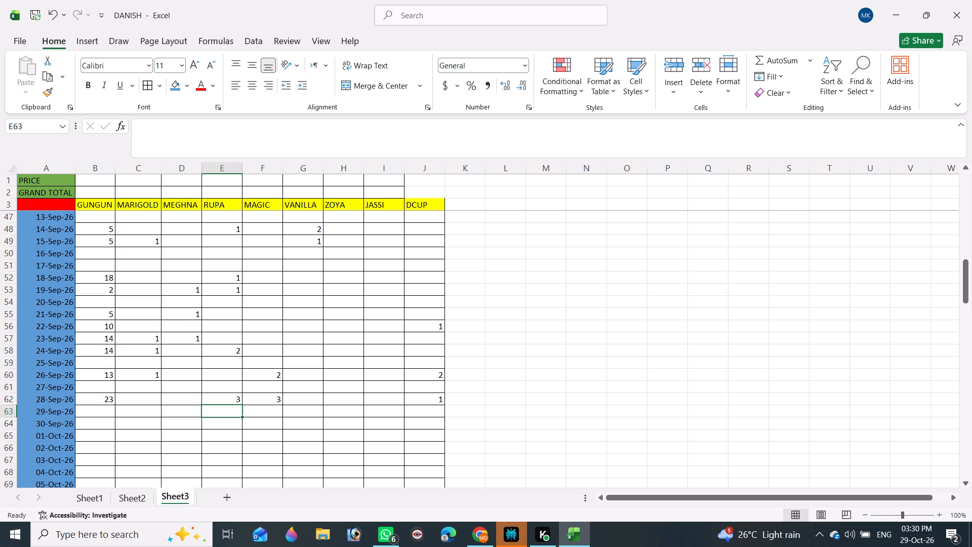
left_click(91, 402)
type("27")
key("Return")
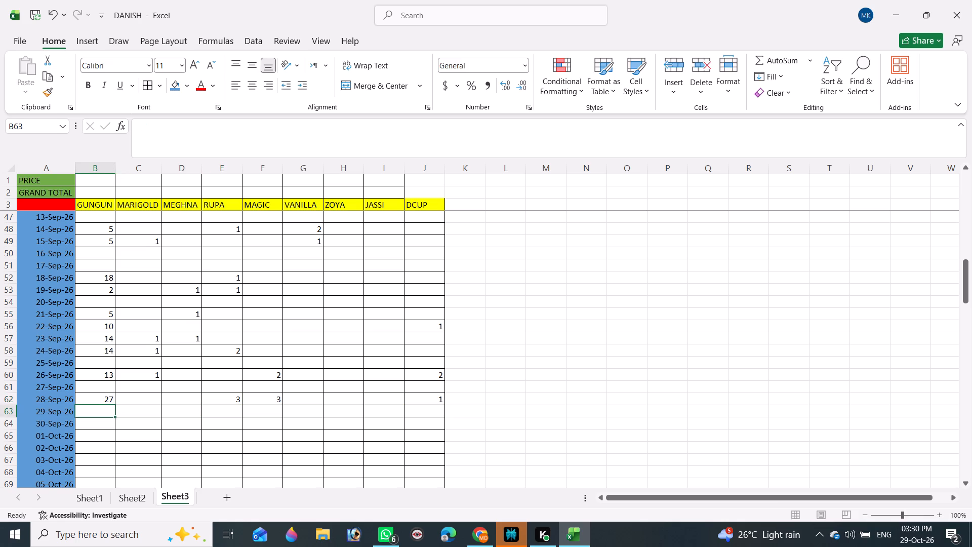
key("ctrl+s")
key("ctrl+s")
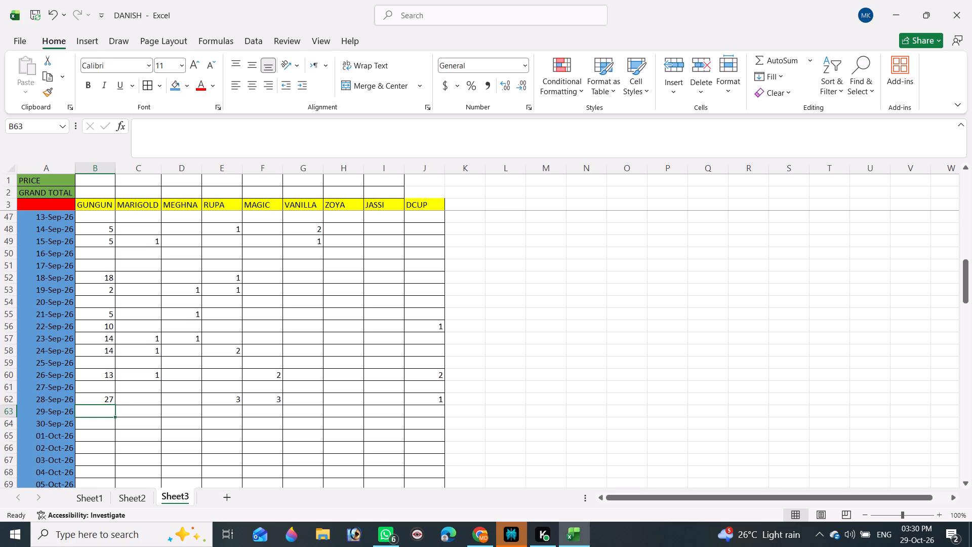
Enter the 29-Sep-26 quantities GUNGUN 5 and MARIGOLD 1, and save the workbook.
key("5")
key("Tab")
key("1")
key("Return")
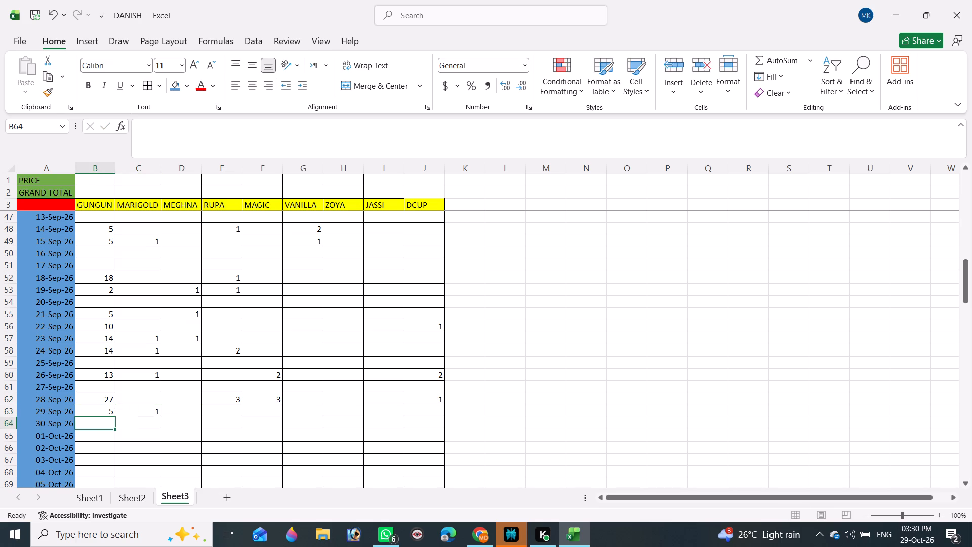
key("ctrl+s")
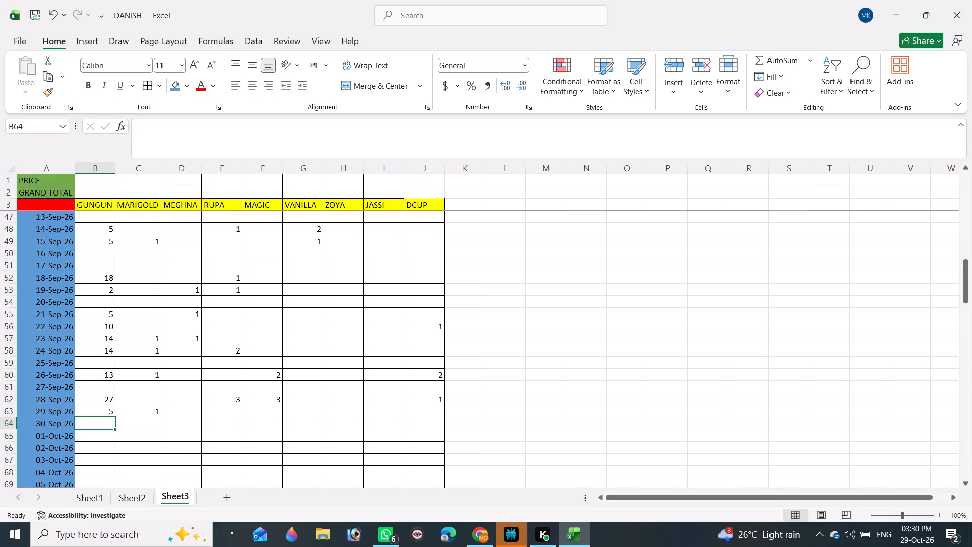
Enter the 30-Sep-26 quantities MAGIC 7, MEGHNA 1, RUPA 2 and GUNGUN 10.
left_click(276, 421)
key("7")
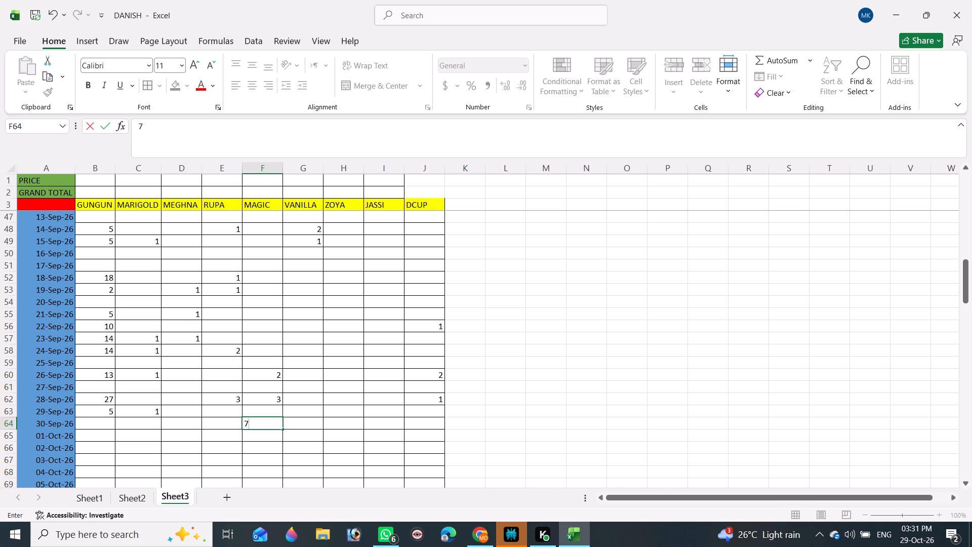
left_click(211, 425)
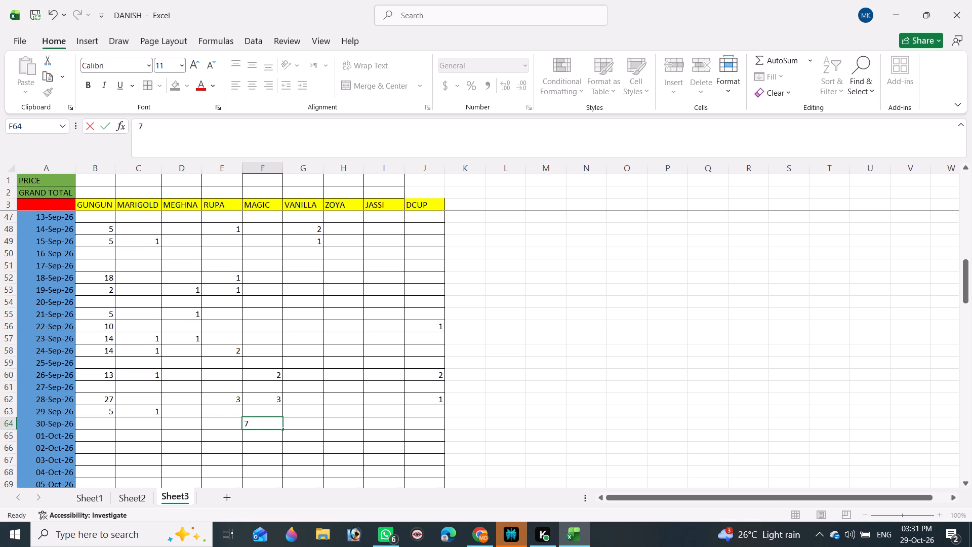
key("2")
key("2")
left_click(170, 425)
key("1")
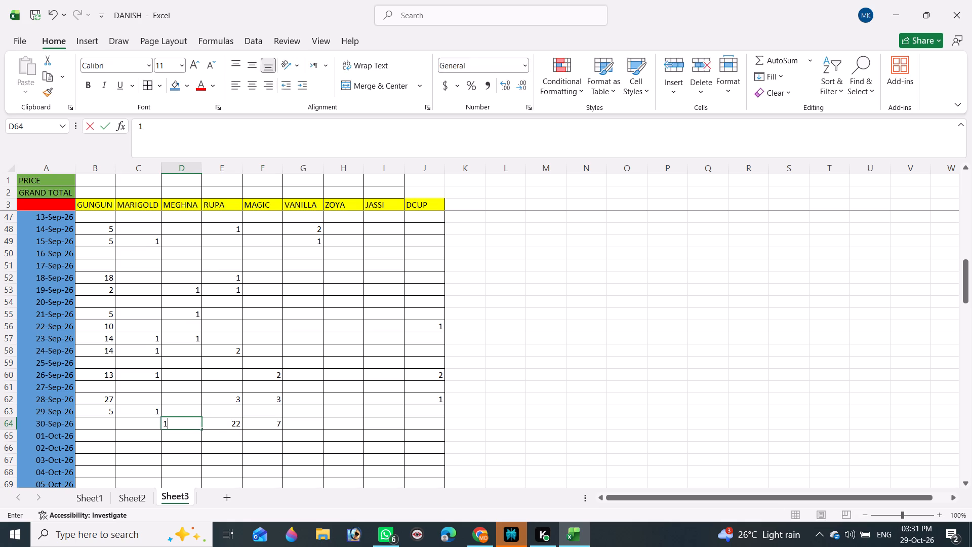
left_click(236, 420)
key("2")
left_click(254, 429)
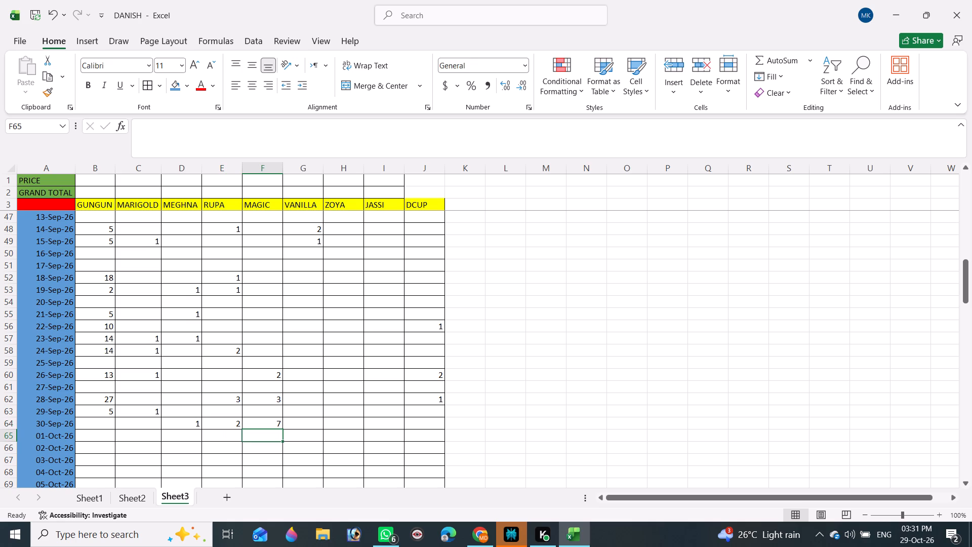
left_click(98, 426)
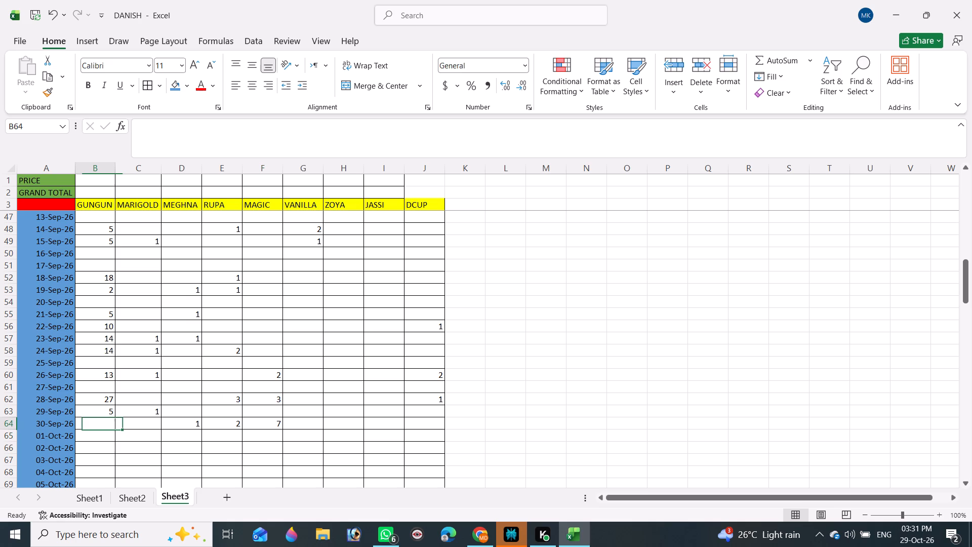
type("10")
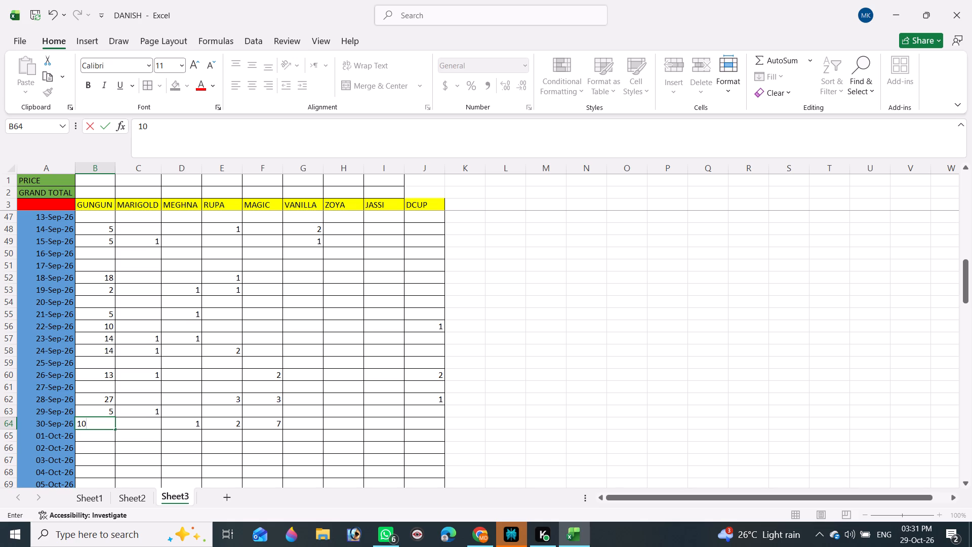
left_click(186, 434)
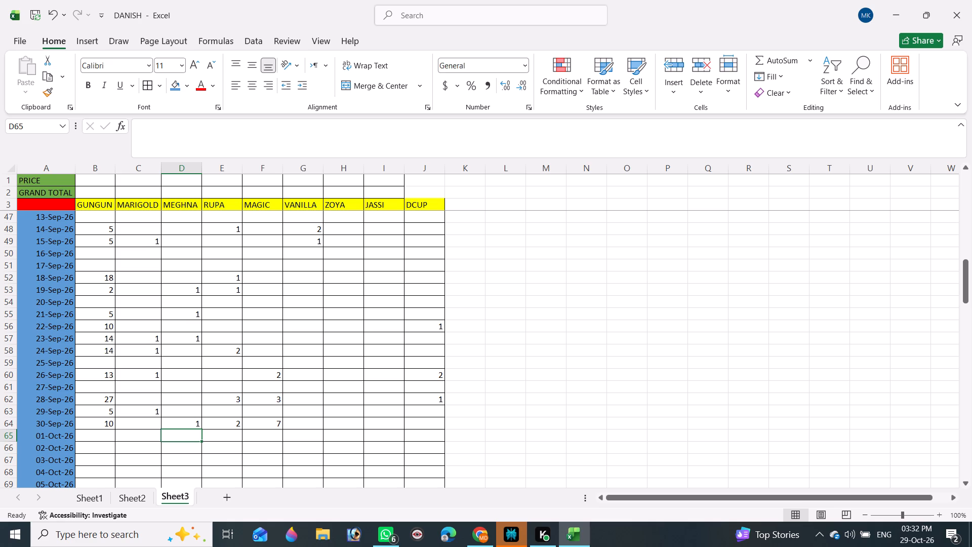
Enter the 03-Oct-26 quantities GUNGUN 5 and MARIGOLD 2, and save the workbook.
left_click(101, 459)
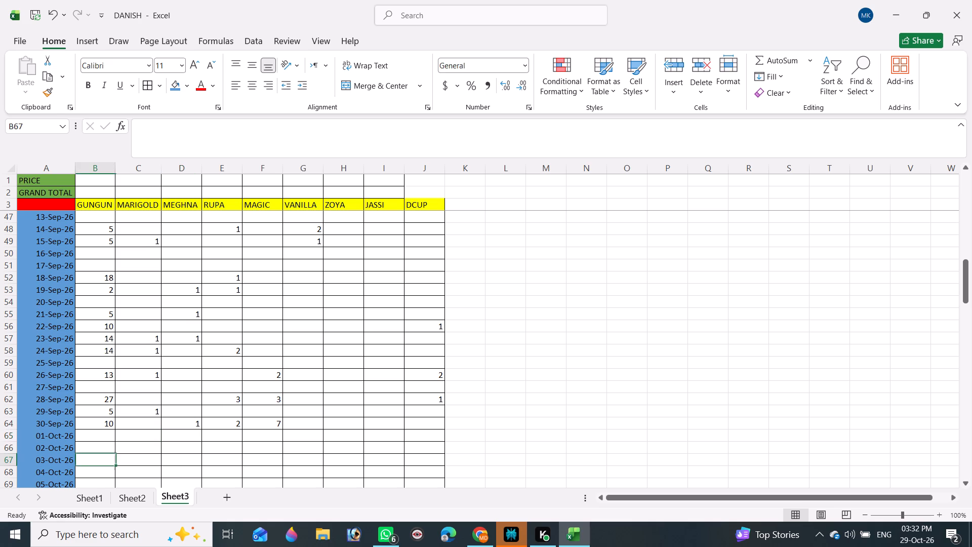
key("5")
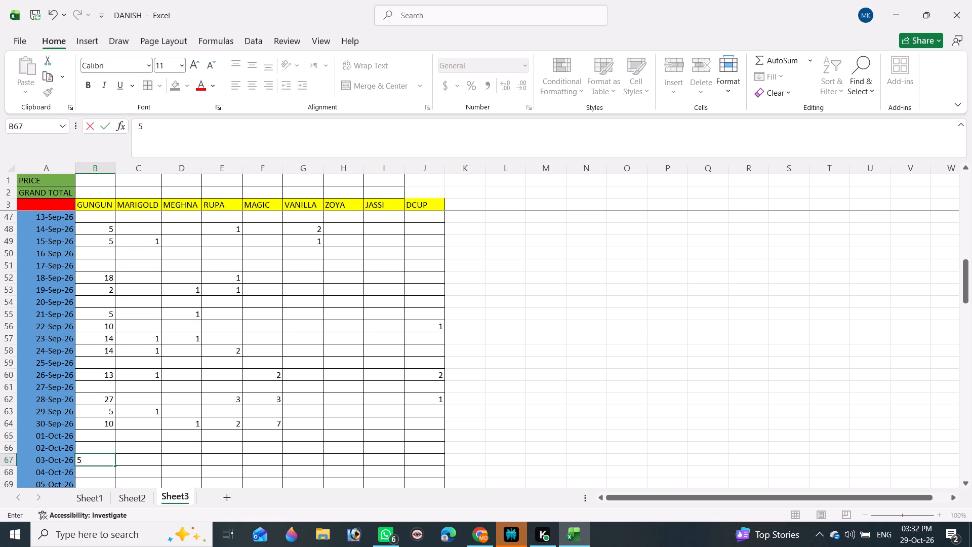
key("Tab")
key("2")
key("Return")
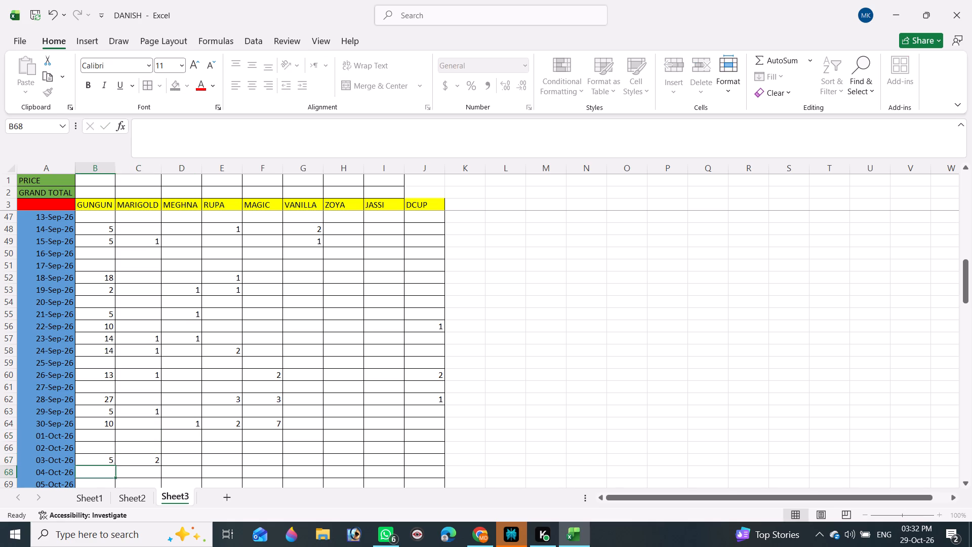
key("ctrl+s")
key("ctrl+s")
key("ctrl+s")
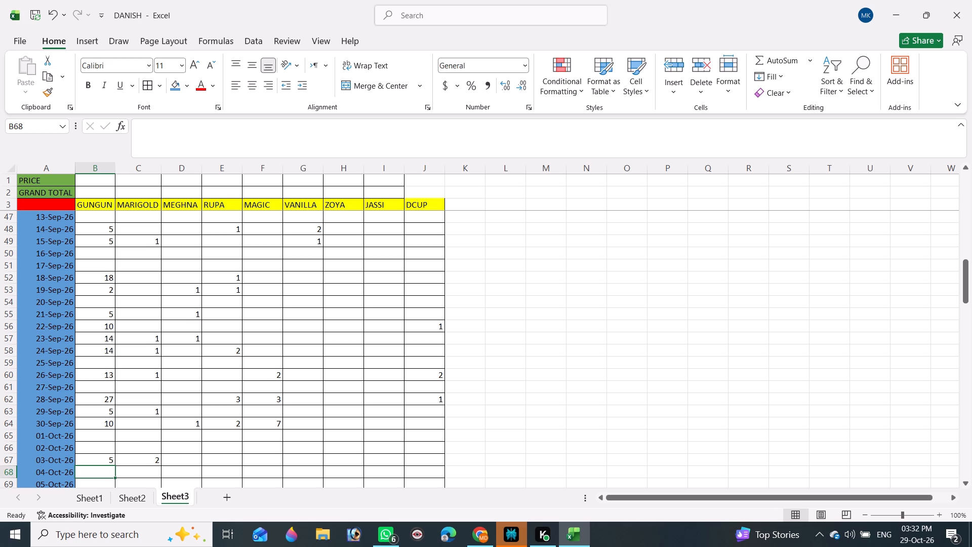
Enter the 02-Oct-26 quantities GUNGUN 2, MARIGOLD 1 and RUPA 1, and save the workbook.
left_click(102, 453)
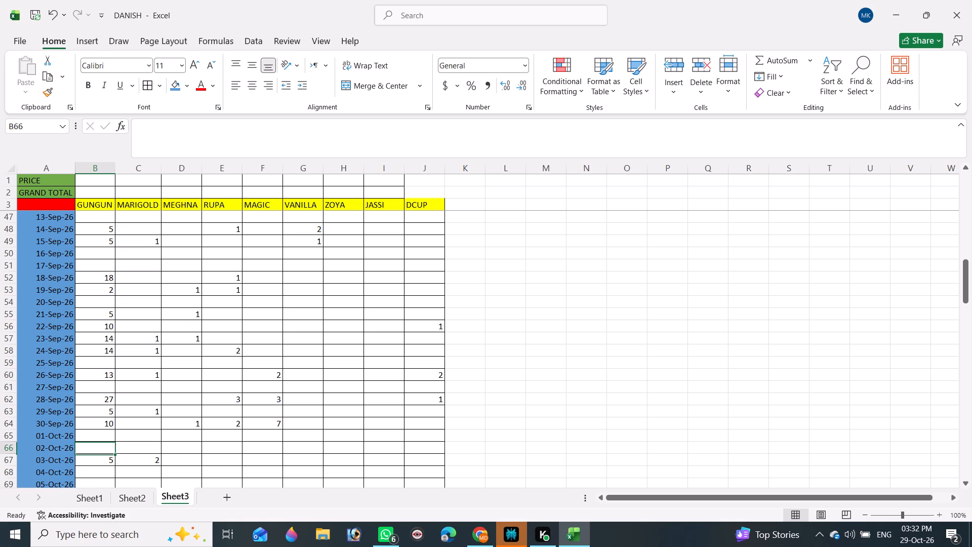
key("2")
key("Tab")
key("1")
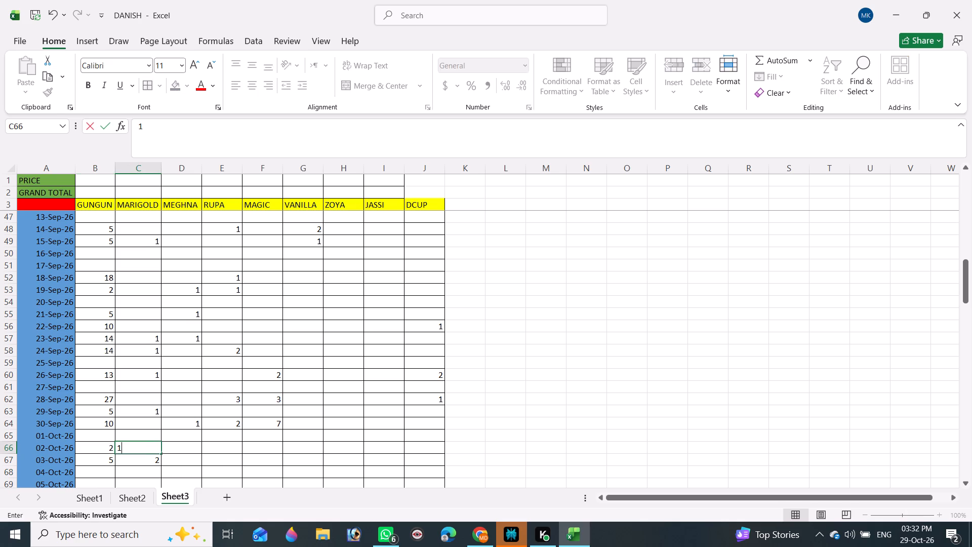
key("Tab")
key("Tab")
key("1")
key("Return")
key("ctrl+s")
key("ctrl+s")
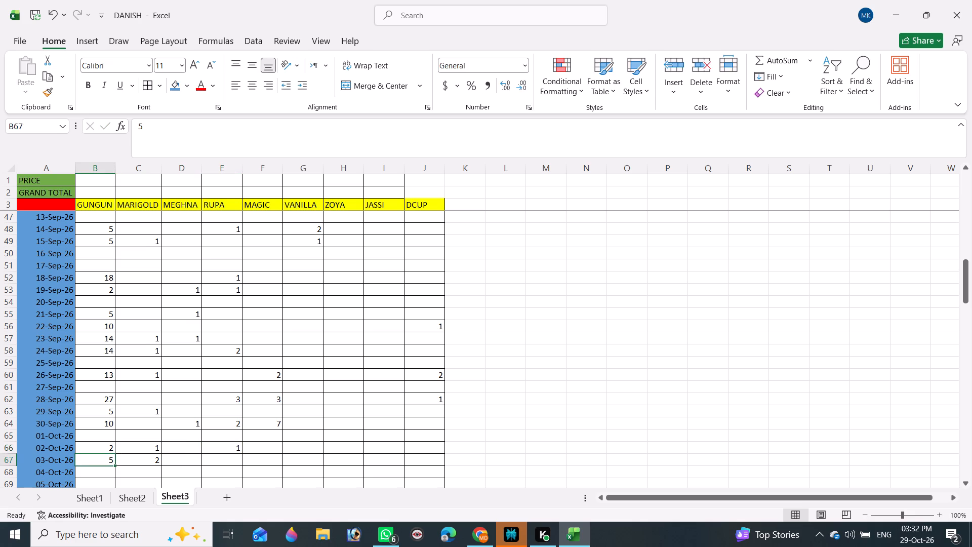
Enter the 05-Oct-26 quantities MAGIC 6, RUPA 1 and GUNGUN 7.
key("Down")
key("Down")
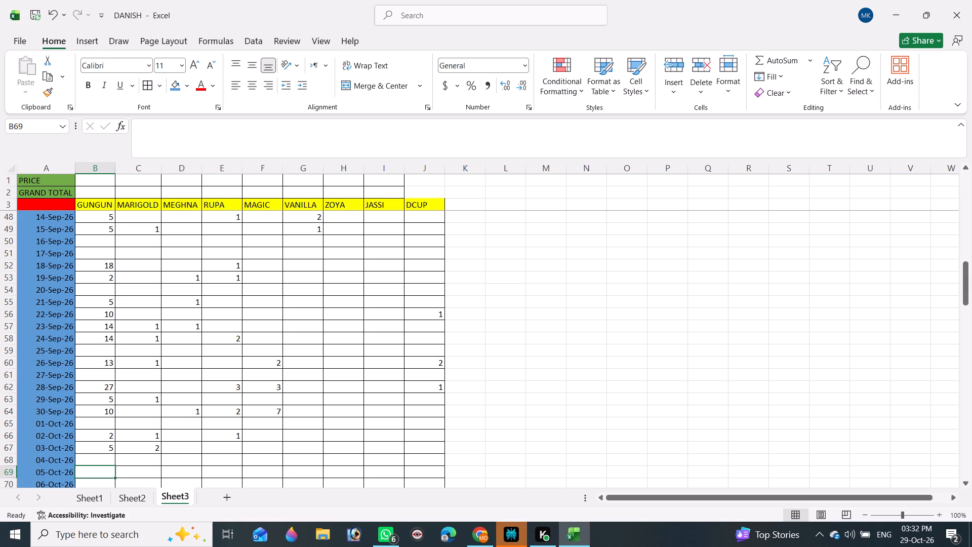
key("Tab")
key("Tab")
key("Tab")
key("Tab")
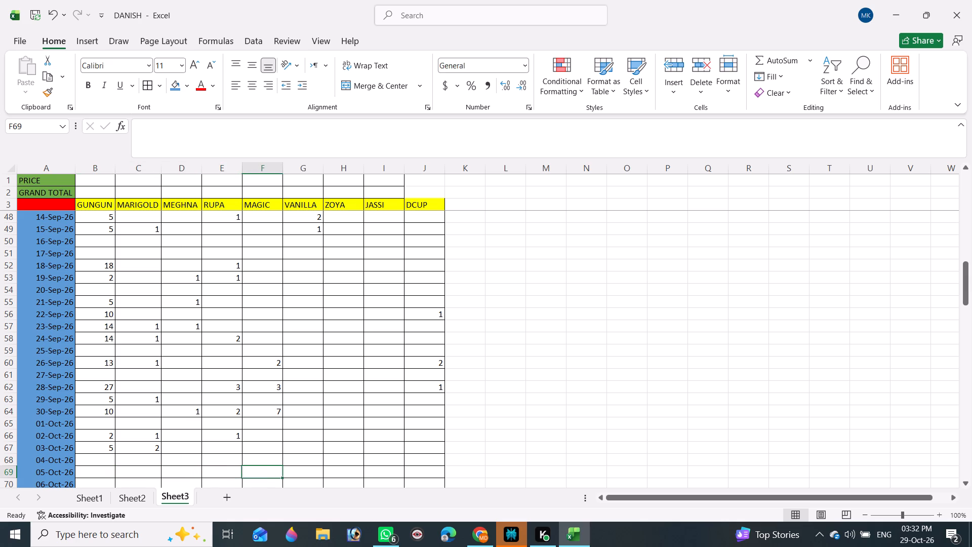
key("6")
key("shift+Tab")
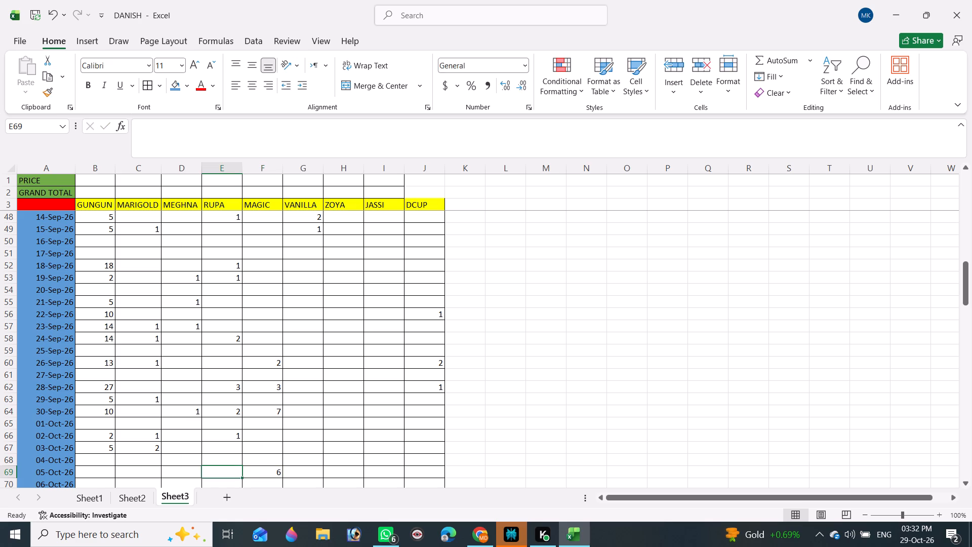
key("shift+Tab")
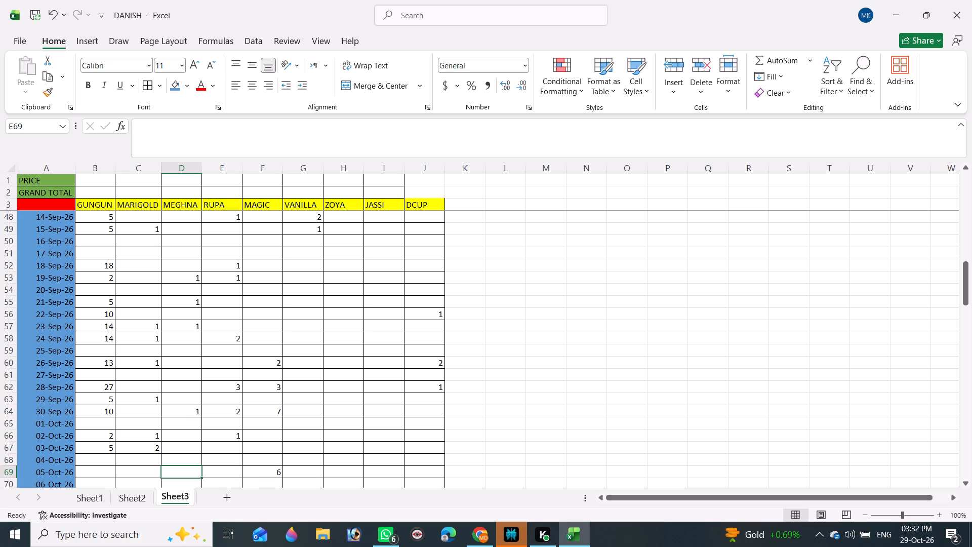
key("Tab")
key("1")
key("shift+Tab")
key("shift+Tab")
key("shift+Tab")
key("7")
key("Tab")
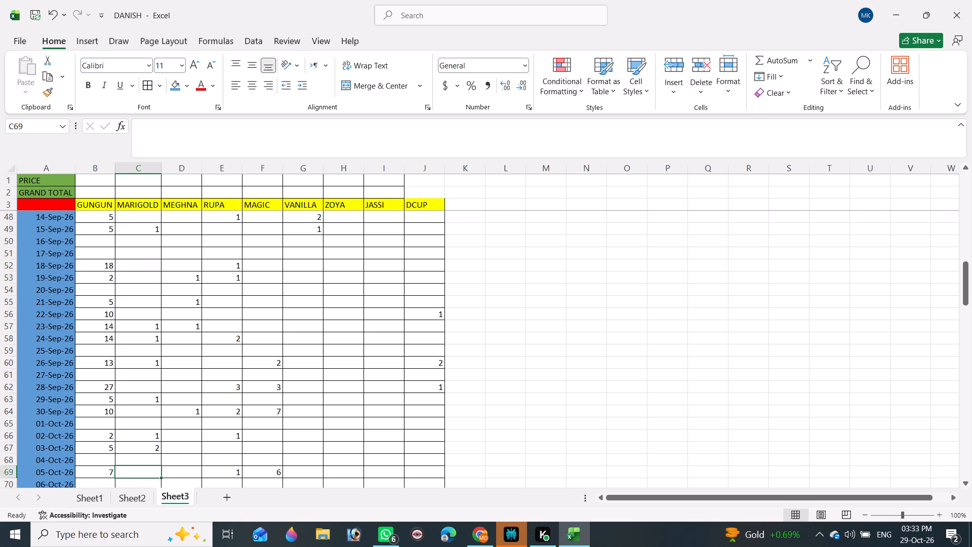
Save the workbook with the 05-Oct-26 entries, moving on to the 07-Oct-26 row.
scroll(757, 238, "down", 1)
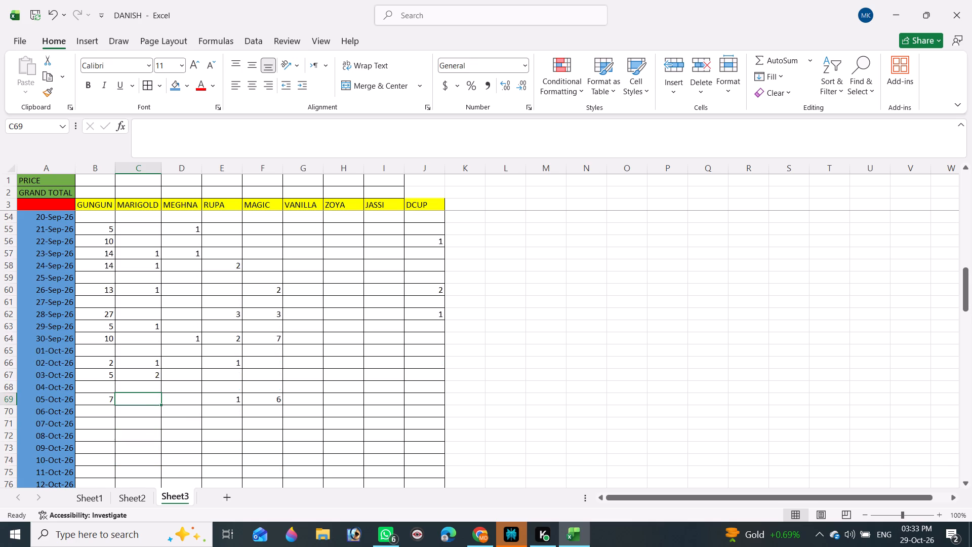
scroll(682, 265, "down", 2)
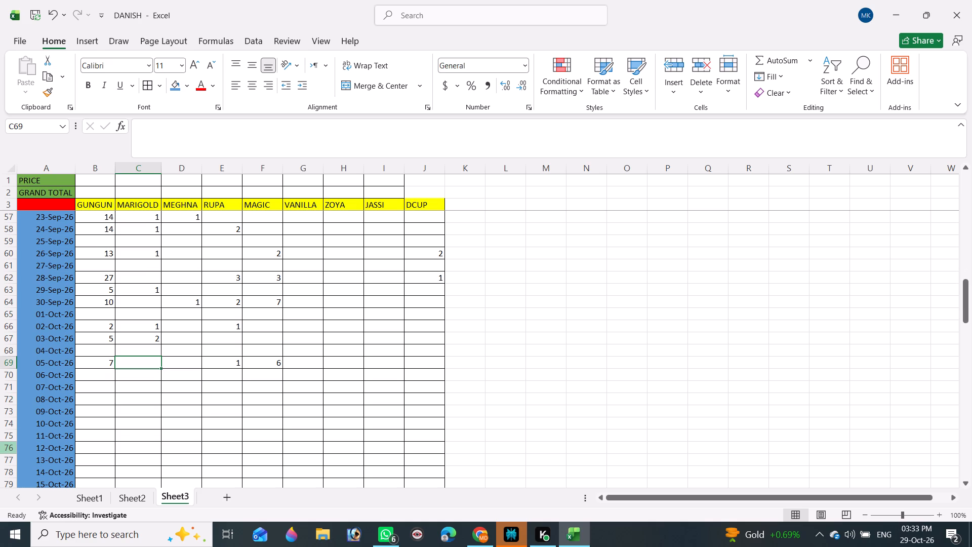
left_click(91, 391)
key("ctrl+s")
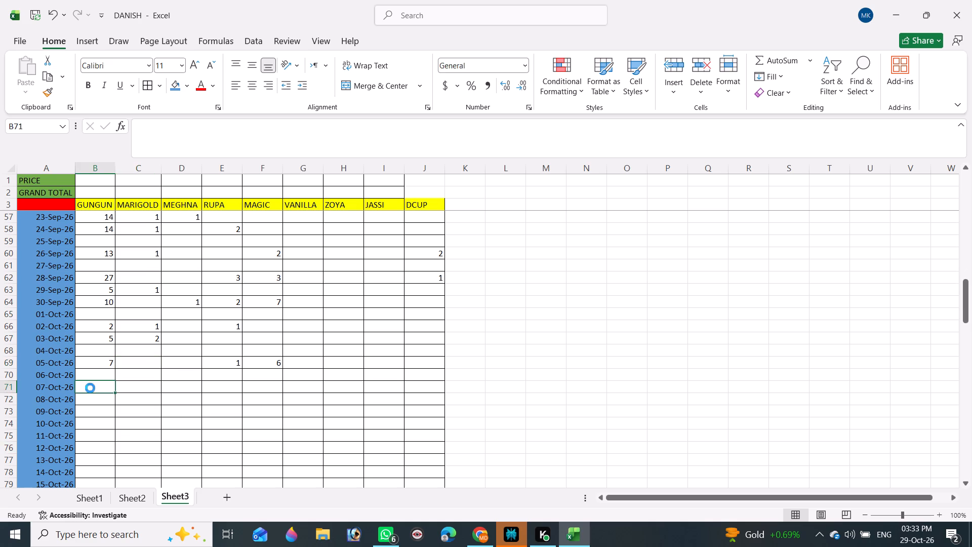
key("ctrl+s")
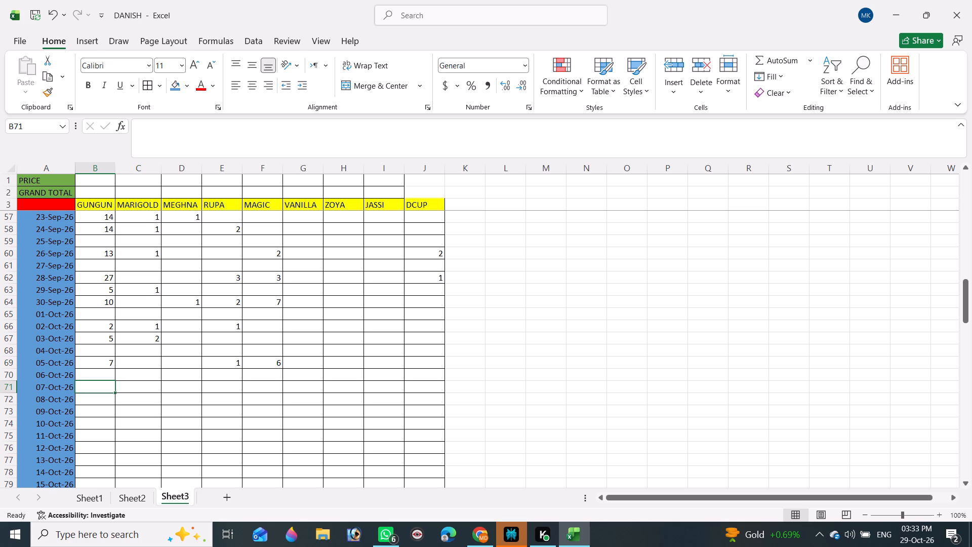
Enter the 07-Oct-26 quantities ZOYA 12, GUNGUN 6, MARIGOLD 4 and RUPA 1, saving the workbook along the way.
left_click(343, 387)
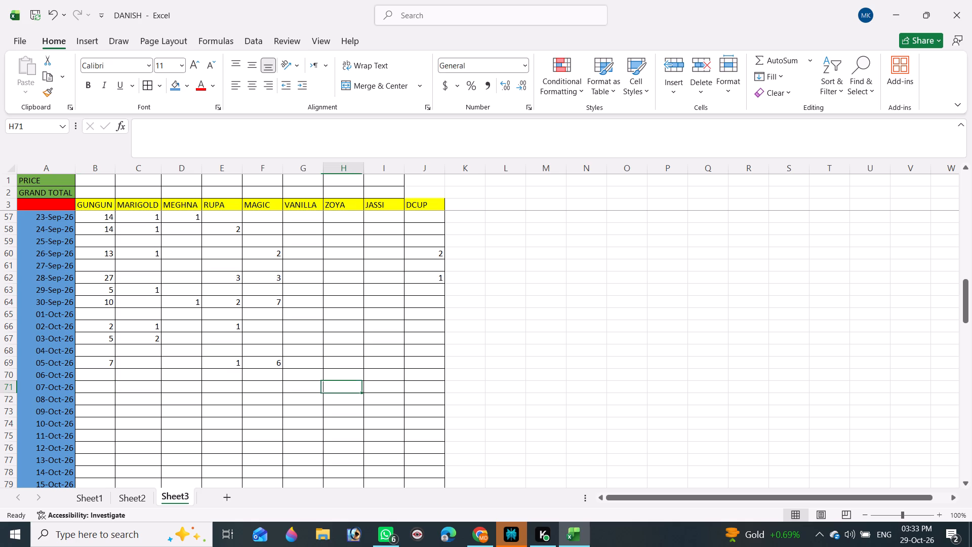
type("12")
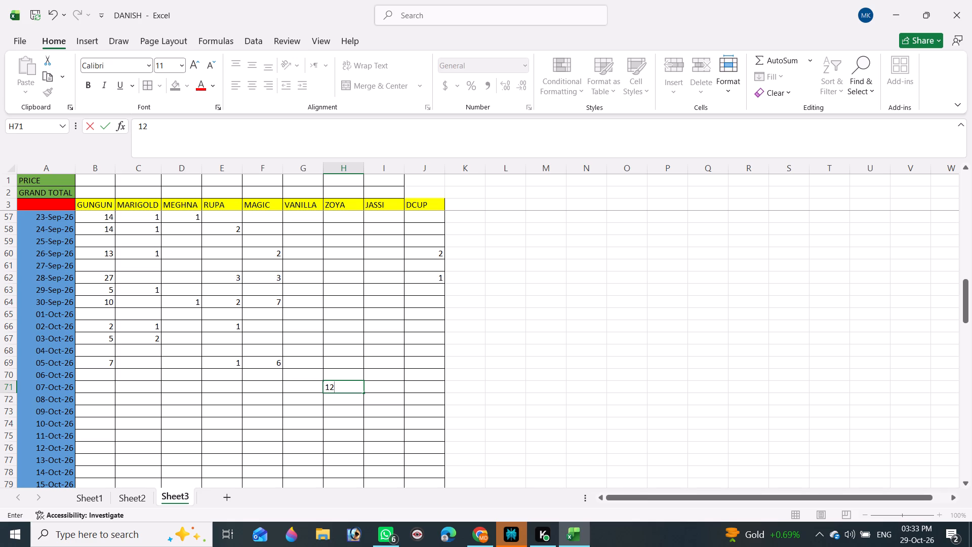
left_click(101, 388)
key("6")
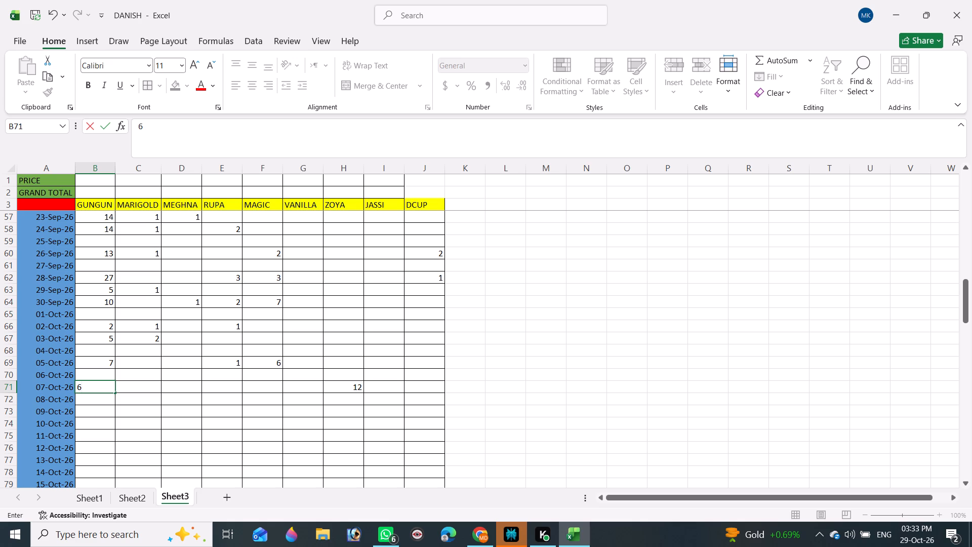
key("Tab")
key("4")
key("Return")
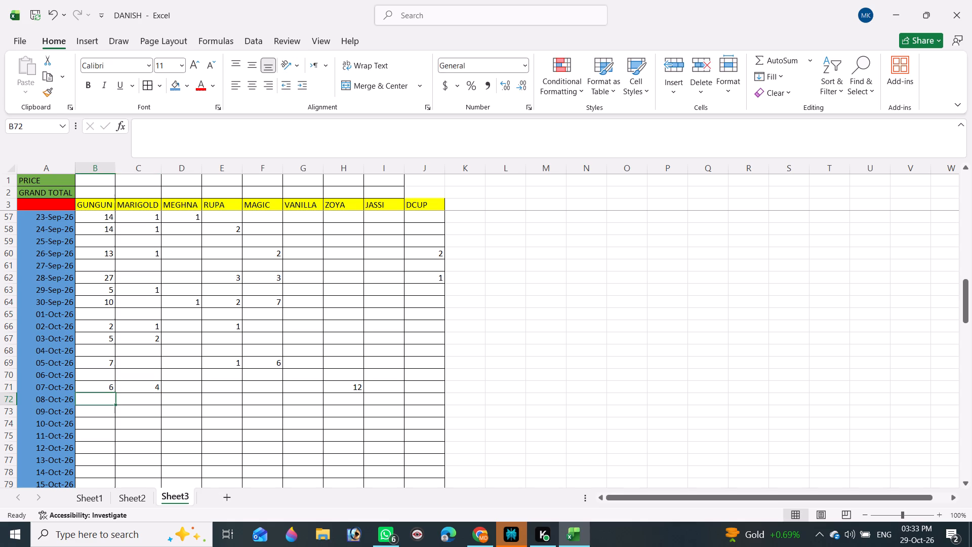
key("ctrl+s")
key("ctrl+s")
key("ctrl+s")
key("ctrl+s")
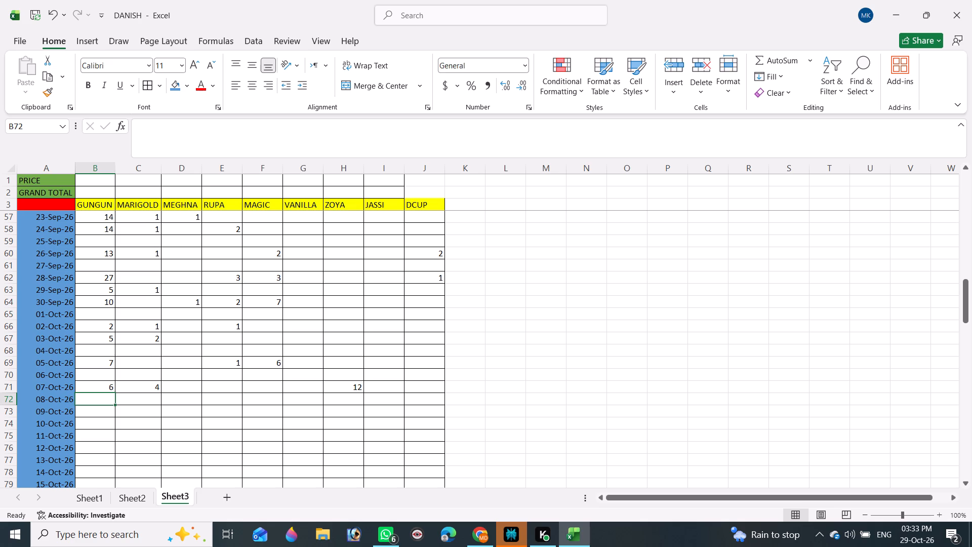
left_click(231, 386)
key("1")
key("Return")
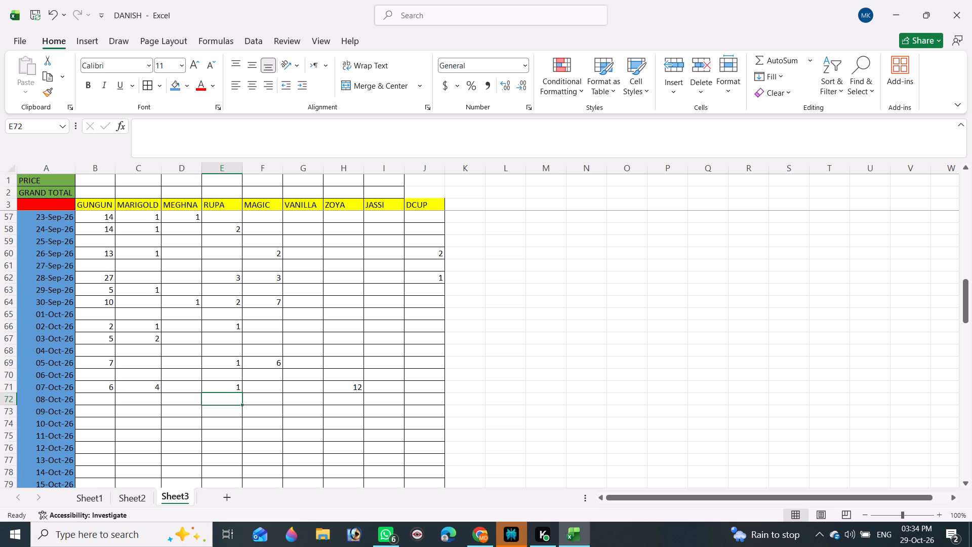
Enter the 08-Oct-26 quantities GUNGUN 3, MAGIC 6 and ZOYA 2, and save the workbook.
key("Left")
key("Left")
key("Left")
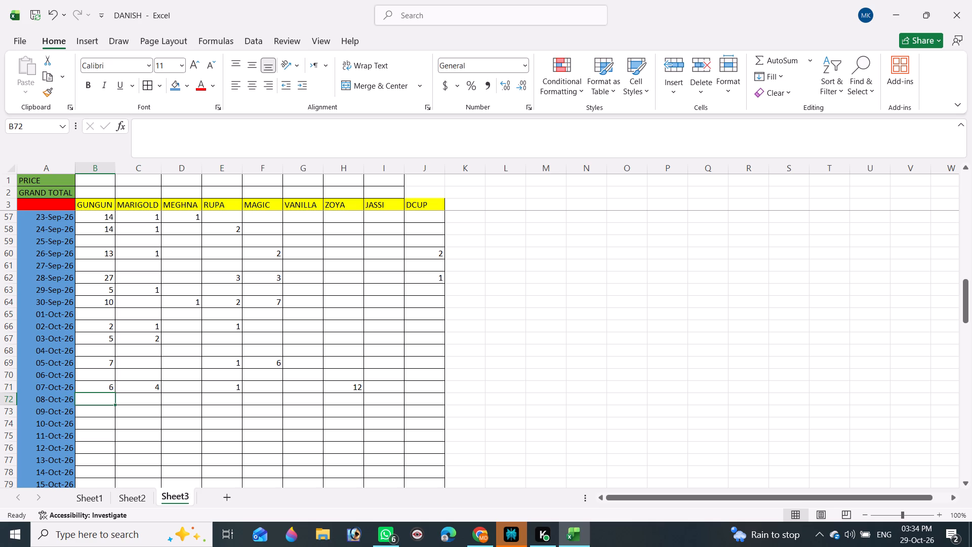
key("3")
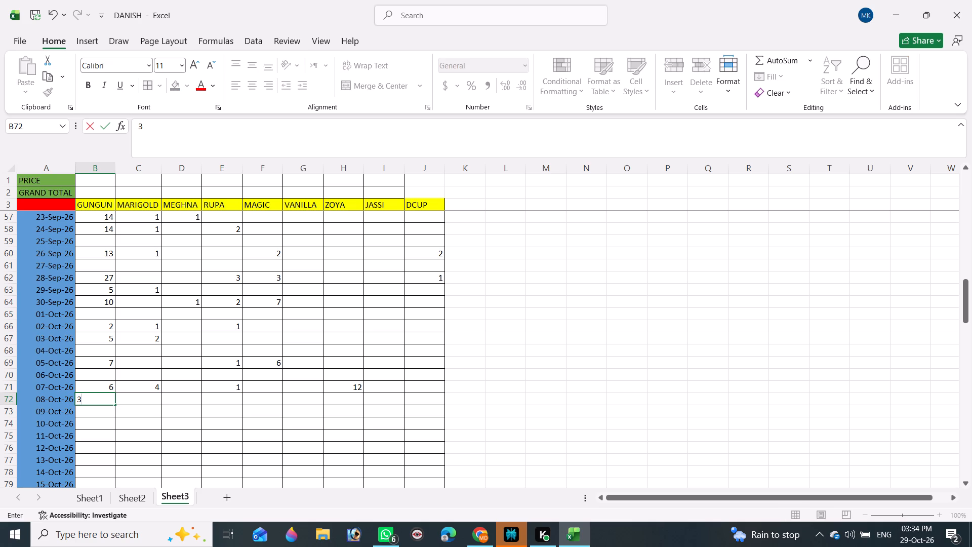
key("Tab")
key("Tab")
key("Tab")
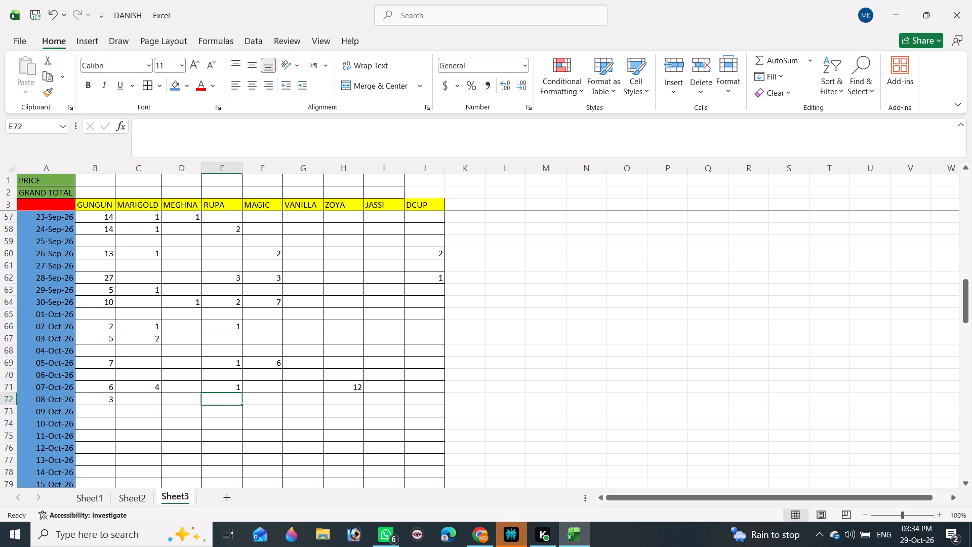
key("Tab")
key("6")
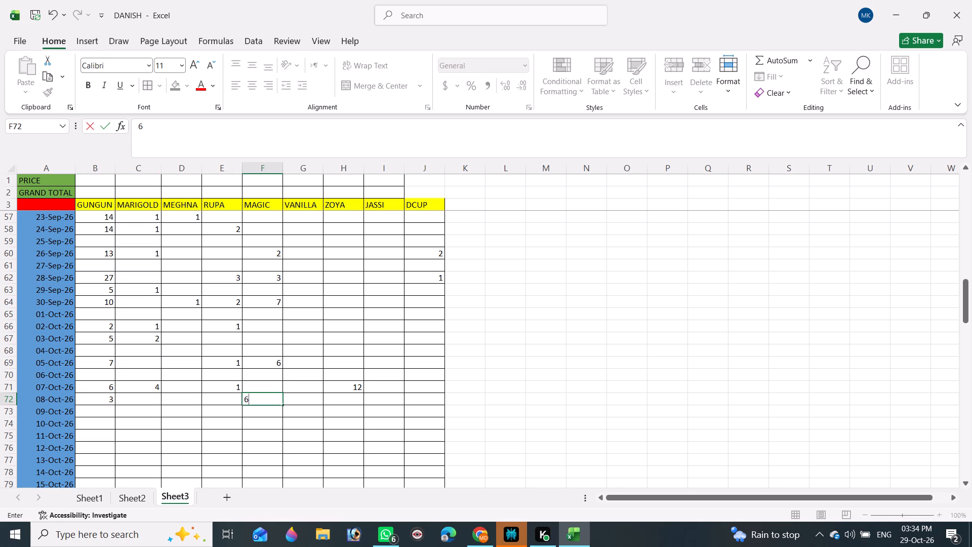
key("Tab")
key("Tab")
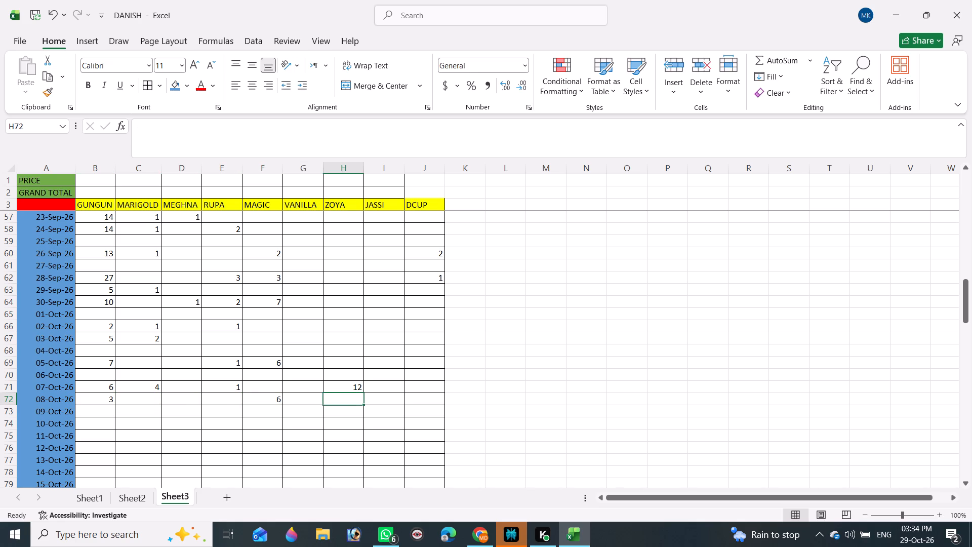
key("2")
key("Return")
key("ctrl+s")
key("ctrl+s")
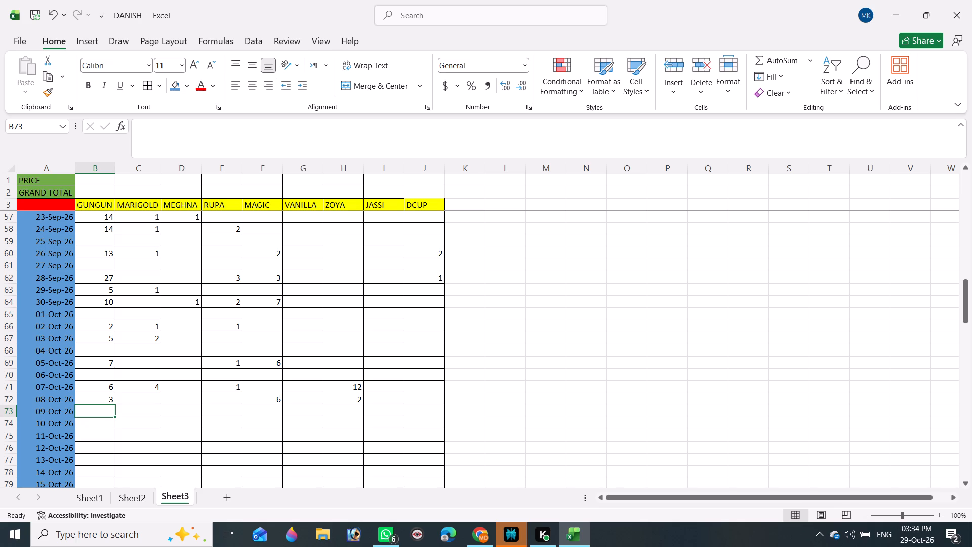
Enter the 09-Oct-26 quantities ZOYA 25 and MAGIC 10.
left_click(353, 414)
type("25")
key("Return")
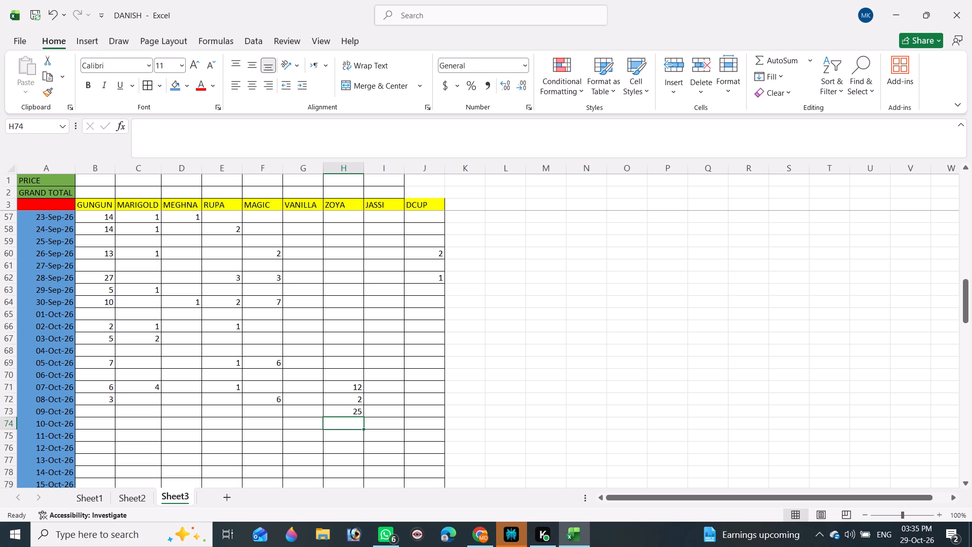
left_click(253, 415)
type("10")
key("Return")
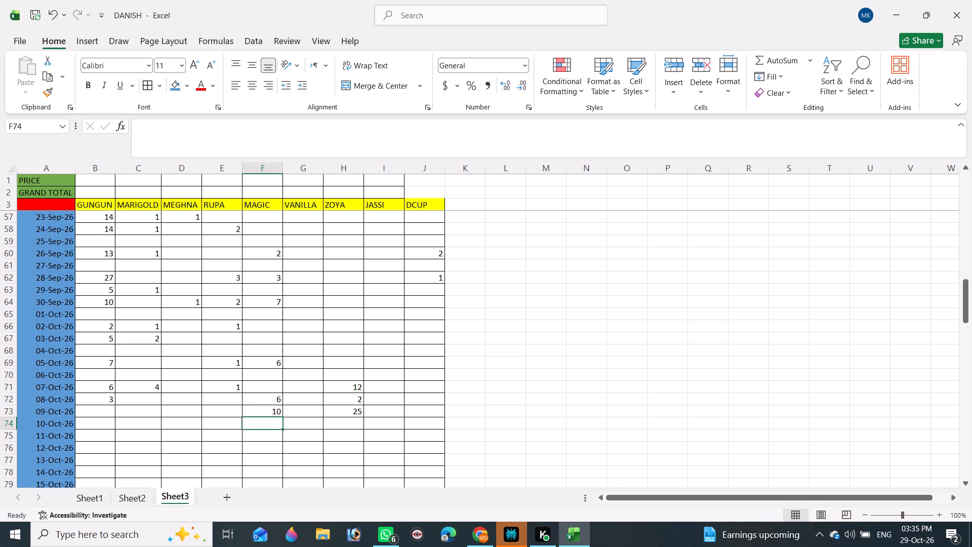
Complete the 09-Oct-26 row with GUNGUN 8, MARIGOLD 1 and JASSI 1, and save the workbook.
left_click(110, 410)
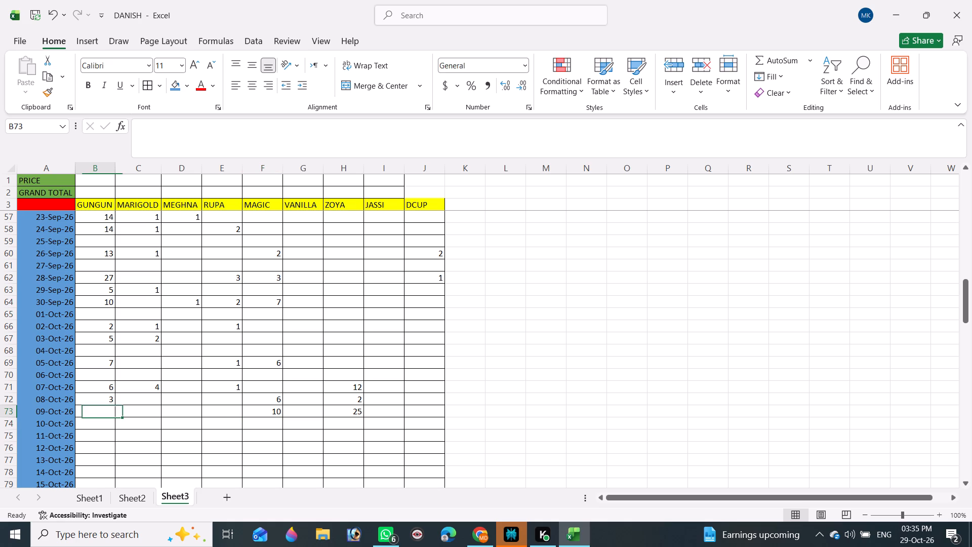
key("8")
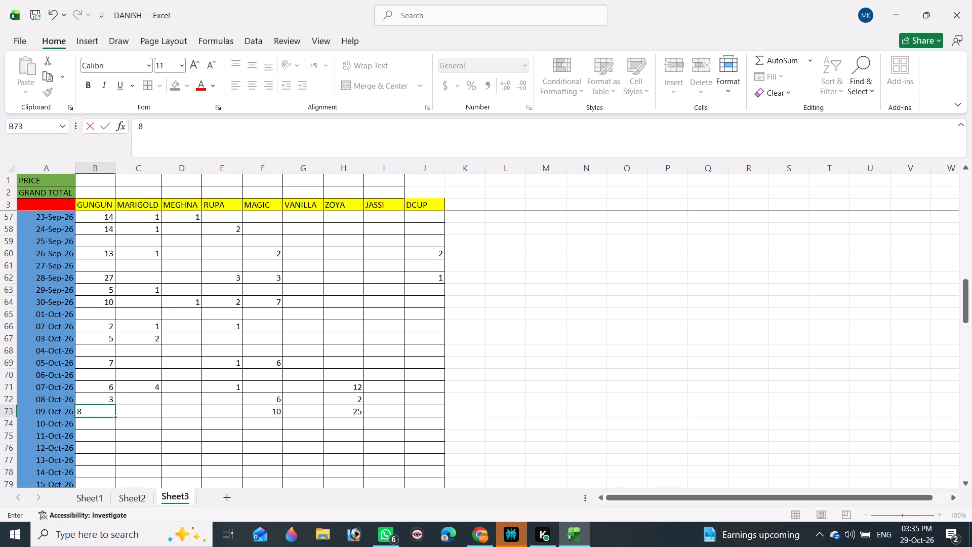
key("Tab")
key("1")
key("Tab")
key("Tab")
key("Tab")
key("Tab")
key("Tab")
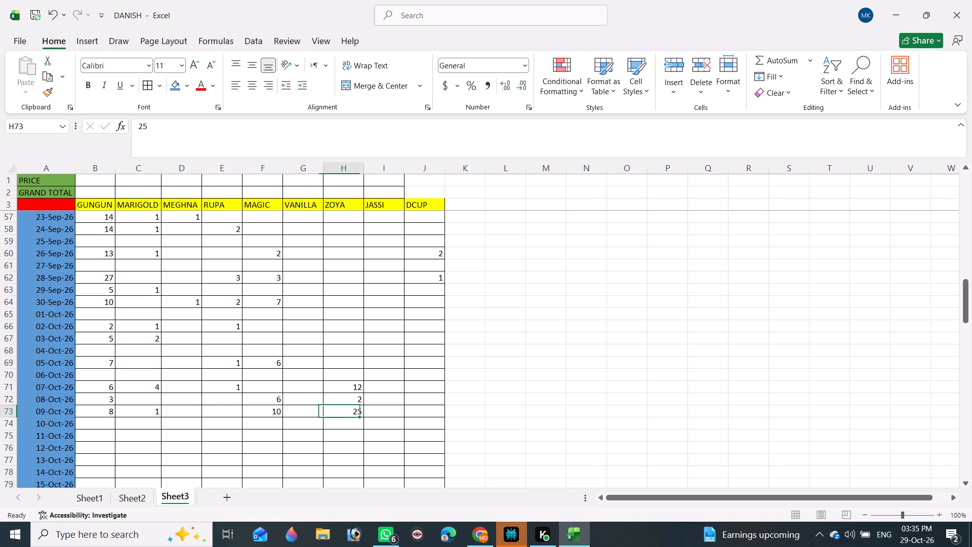
key("Tab")
key("1")
key("Return")
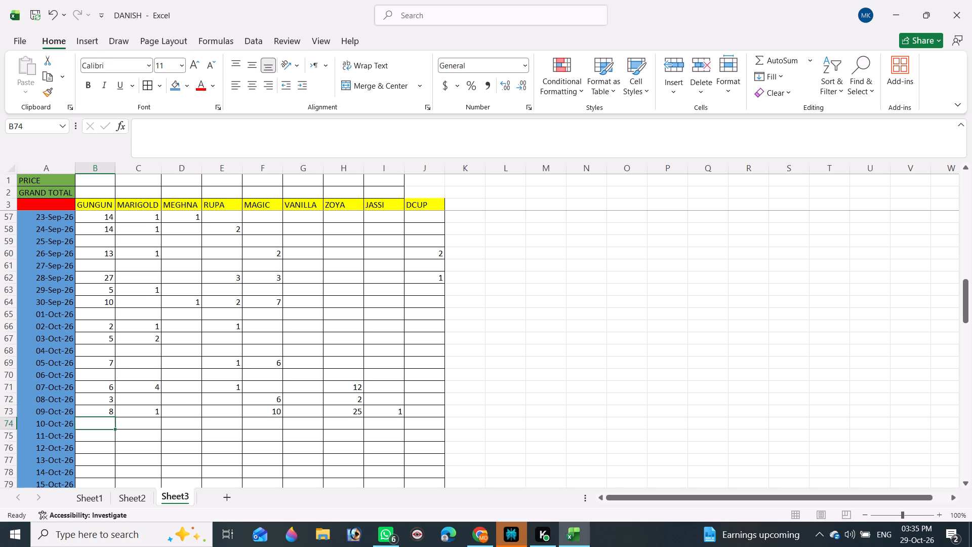
key("ctrl+s")
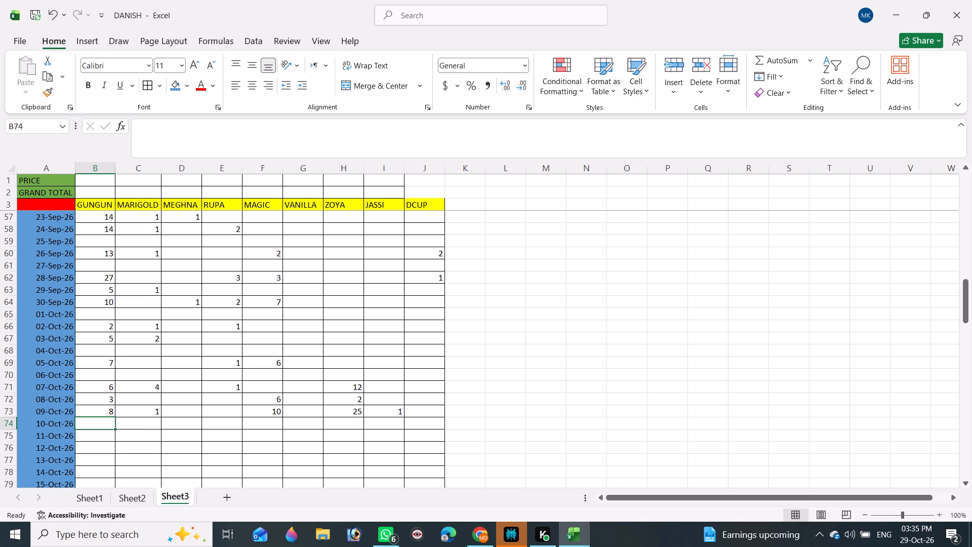
Enter the 10-Oct-26 quantity ZOYA 7.
left_click(344, 425)
key("7")
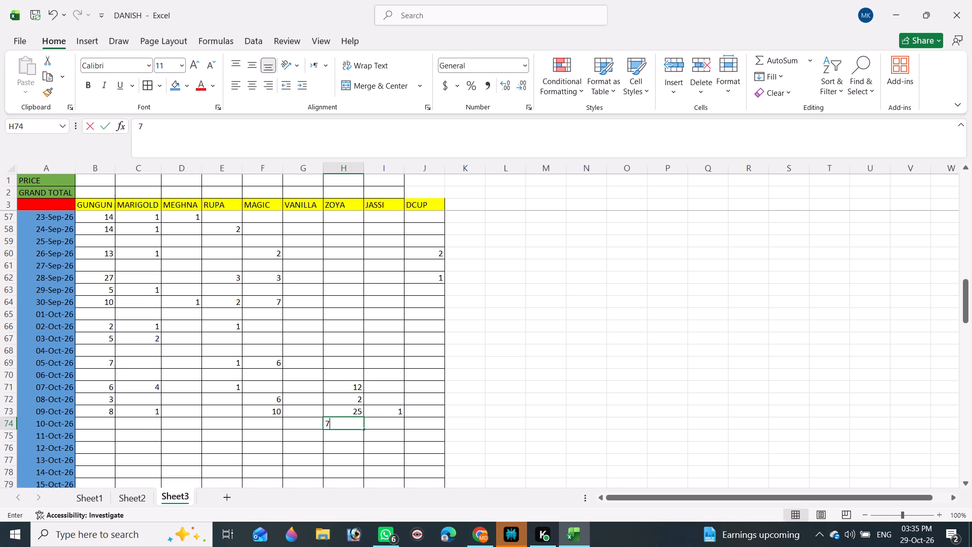
key("Return")
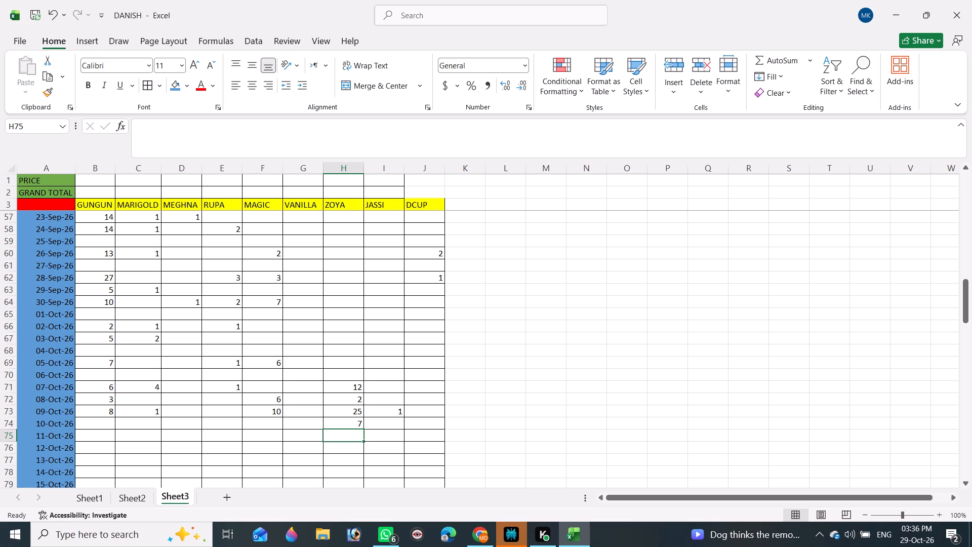
Enter the 11-Oct-26 quantities ZOYA 25 and MAGIC 3, and save the workbook.
type("25")
key("Return")
left_click(259, 436)
key("3")
key("Return")
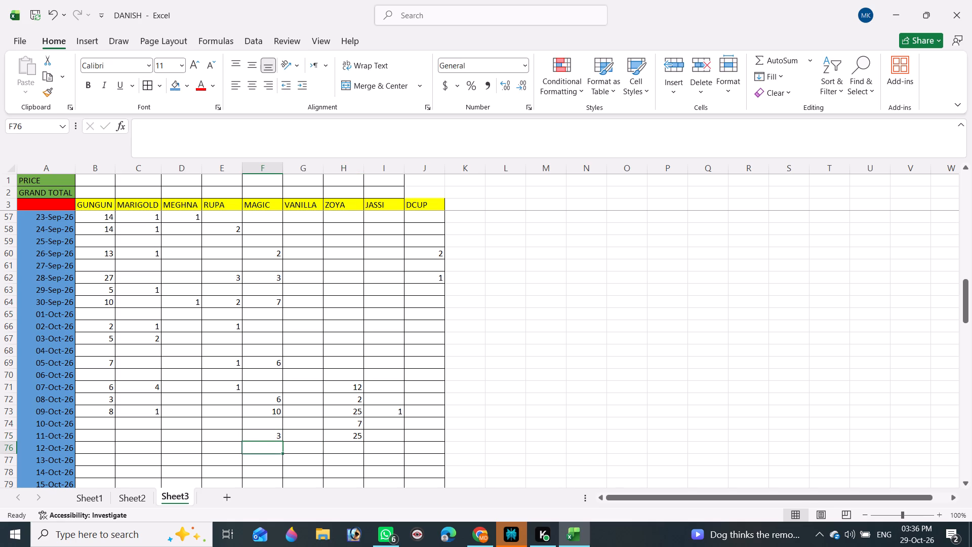
key("ctrl+s")
key("ctrl+s")
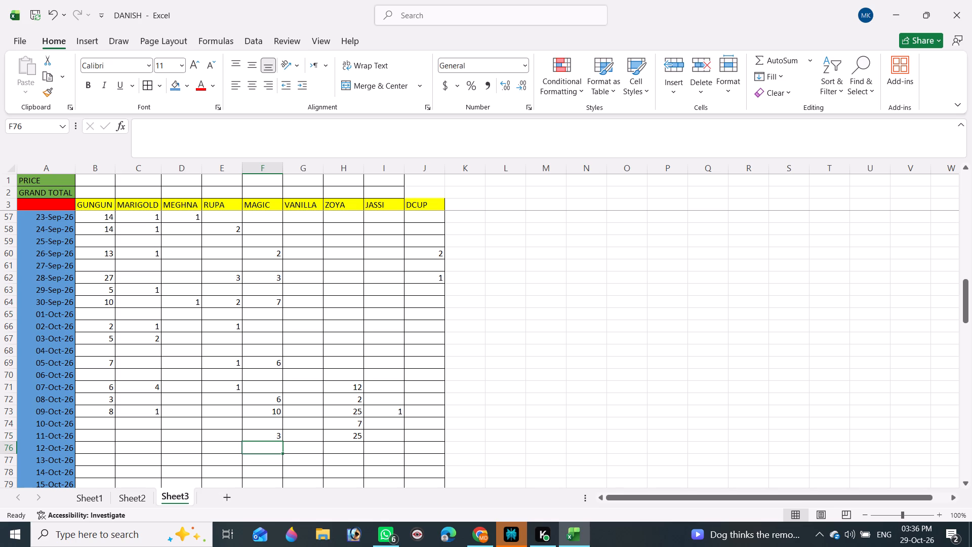
Enter the 13-Oct-26 quantities MAGIC 2, ZOYA 2 and MEGHNA 1, and save the workbook.
key("Down")
key("2")
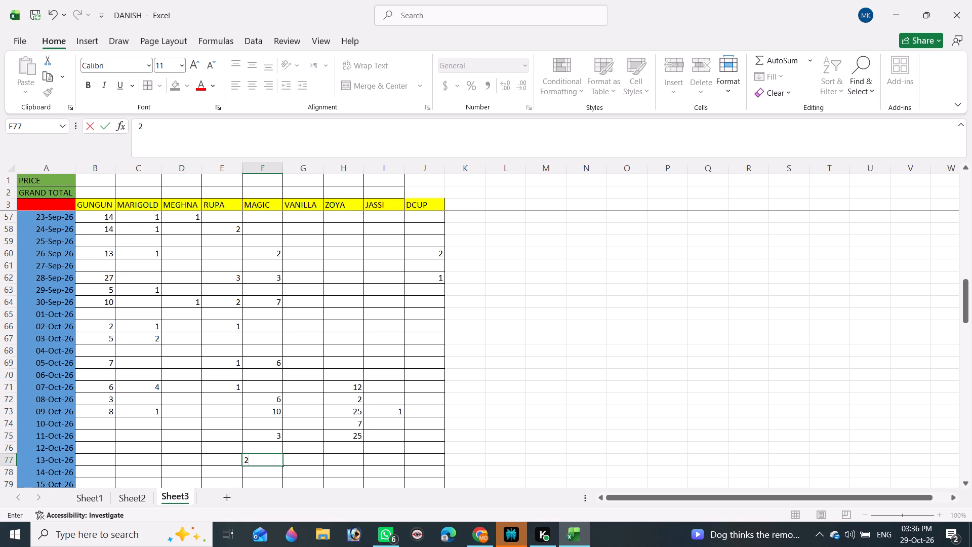
key("Tab")
key("Tab")
key("Tab")
key("shift+Tab")
key("2")
key("Tab")
key("shift+Tab")
key("shift+Tab")
key("shift+Tab")
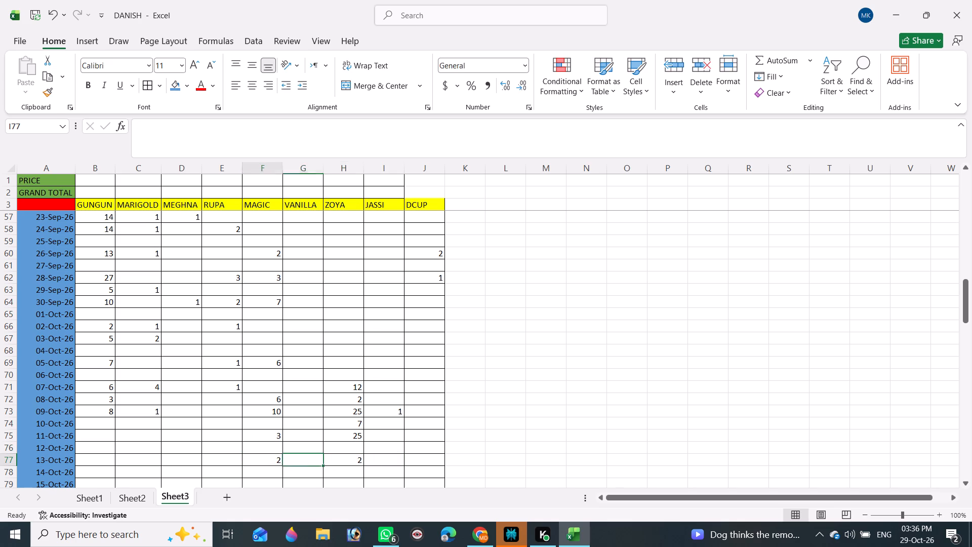
key("shift+Tab")
key("shift+Tab")
key("1")
key("Return")
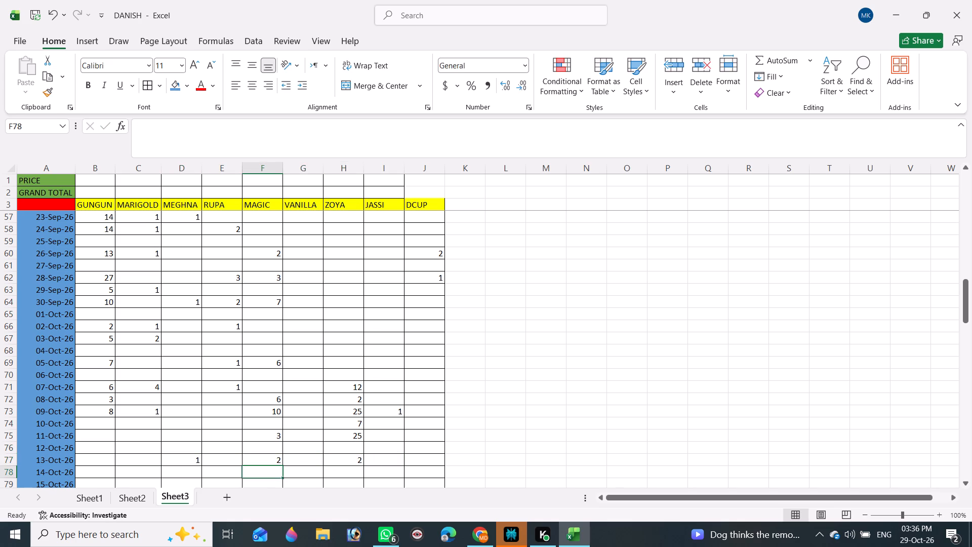
key("ctrl+s")
key("ctrl+s")
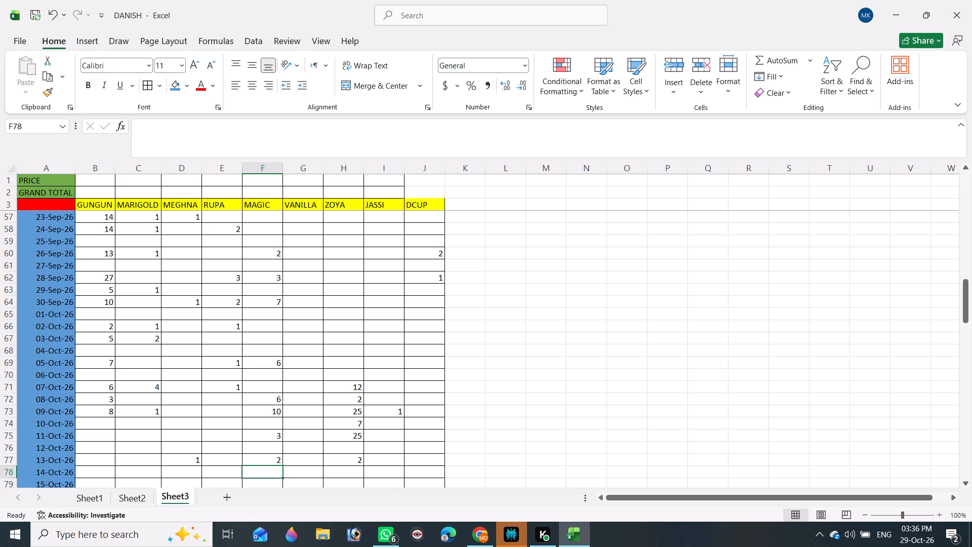
Enter the 14-Oct-26 quantities GUNGUN 10 and MARIGOLD 1, and save the workbook.
left_click(99, 472)
type("10")
key("Tab")
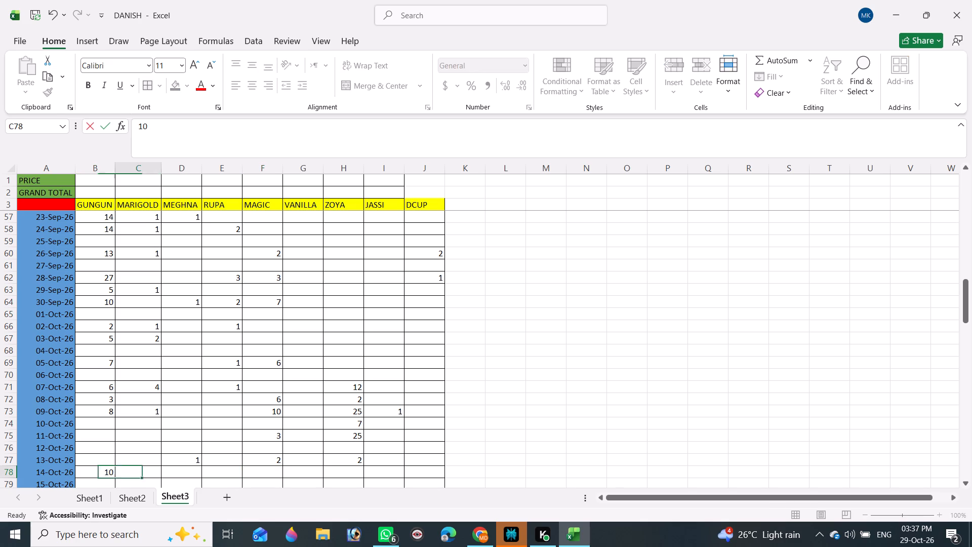
key("1")
key("Return")
key("ctrl+s")
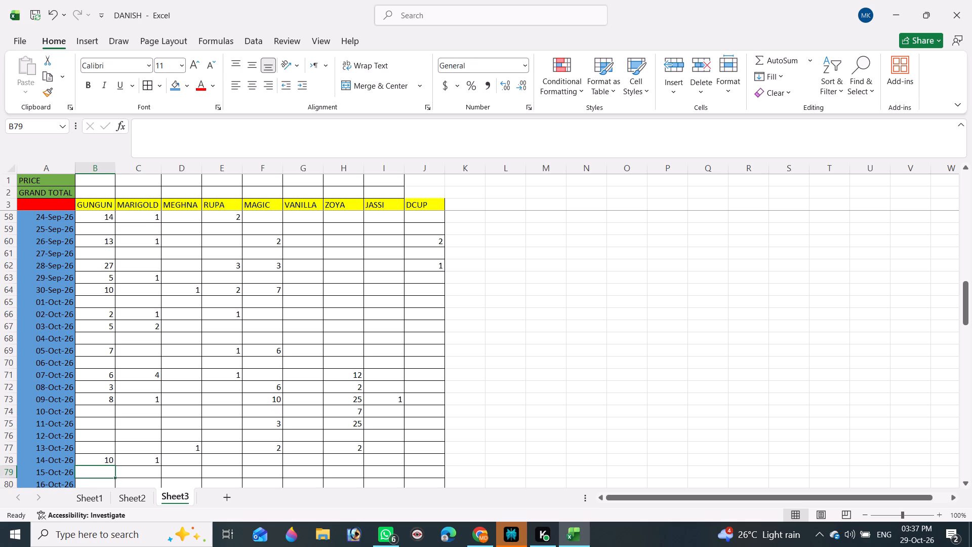
Enter the 17-Oct-26 quantity GUNGUN 2.
key("Down")
key("Down")
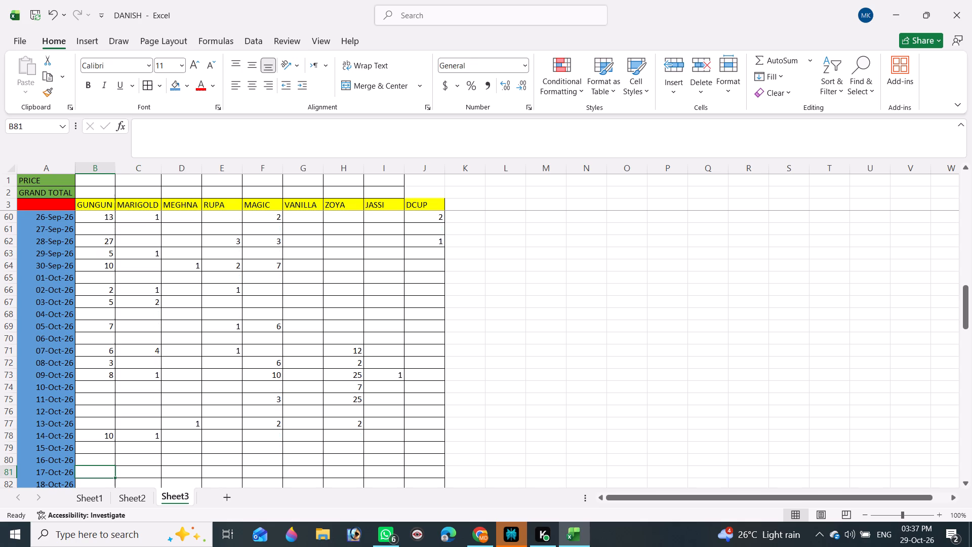
key("2")
key("Return")
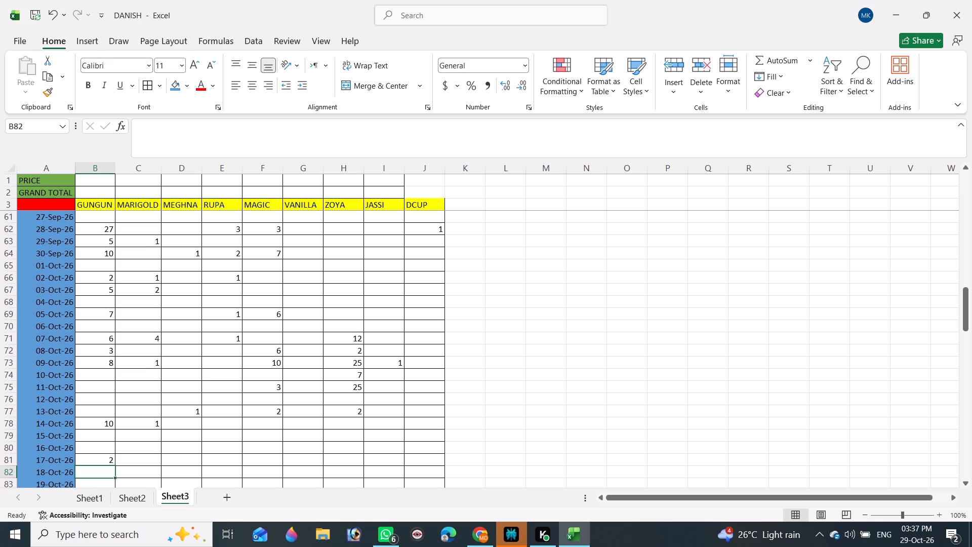
Enter the 21-Oct-26 quantities GUNGUN 21 and MARIGOLD 1.
key("Down")
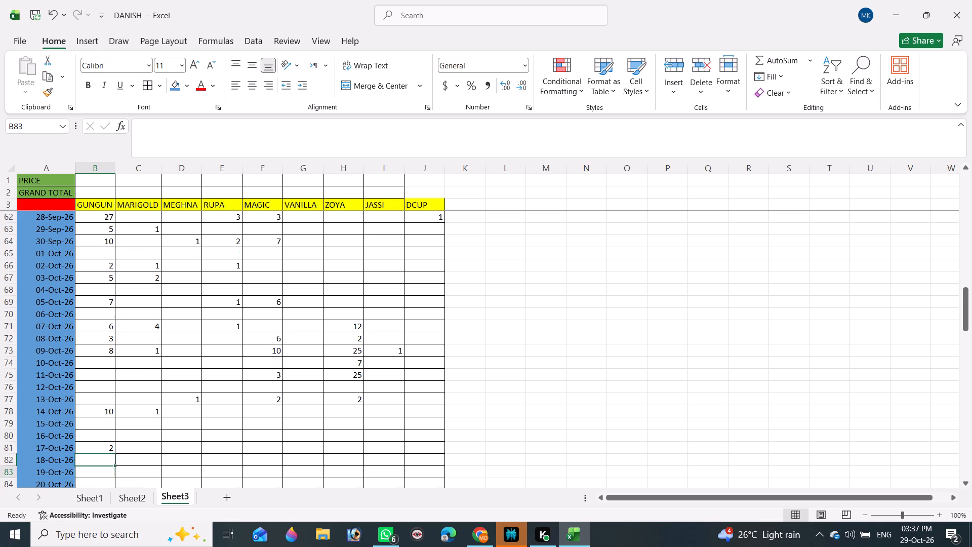
key("Down")
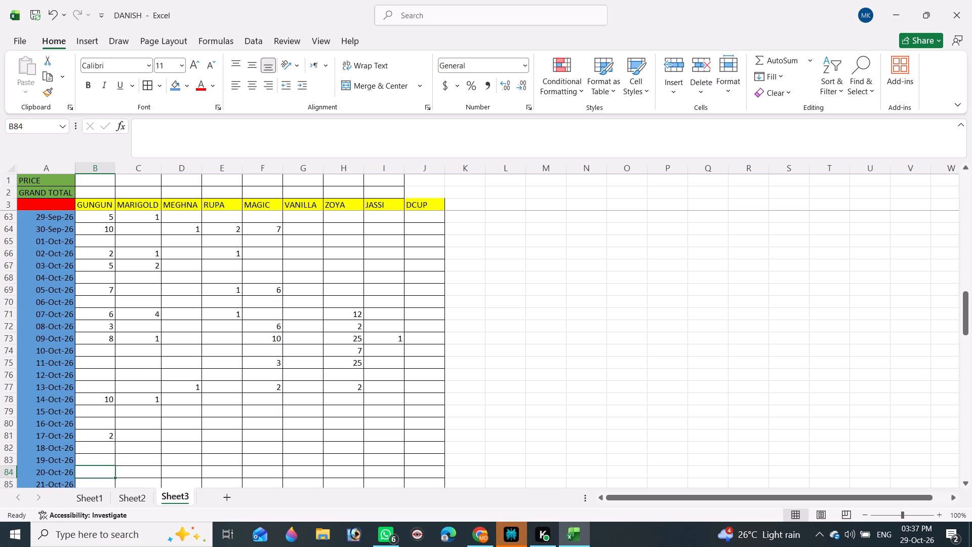
type("21")
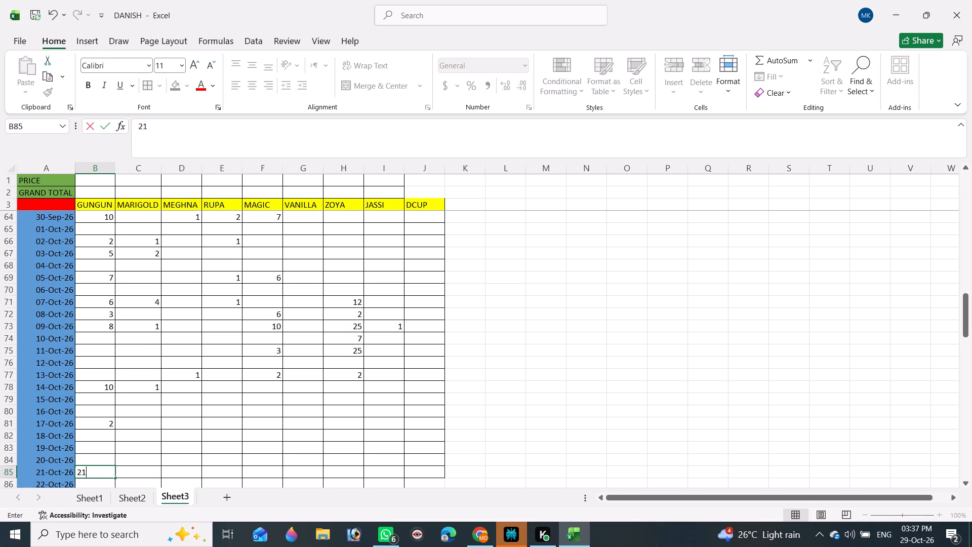
key("Return")
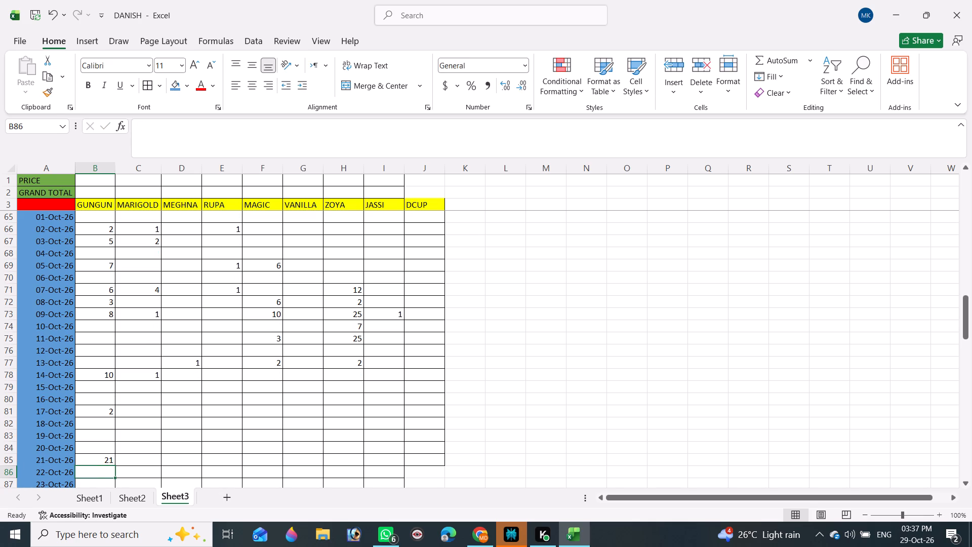
left_click(143, 455)
key("1")
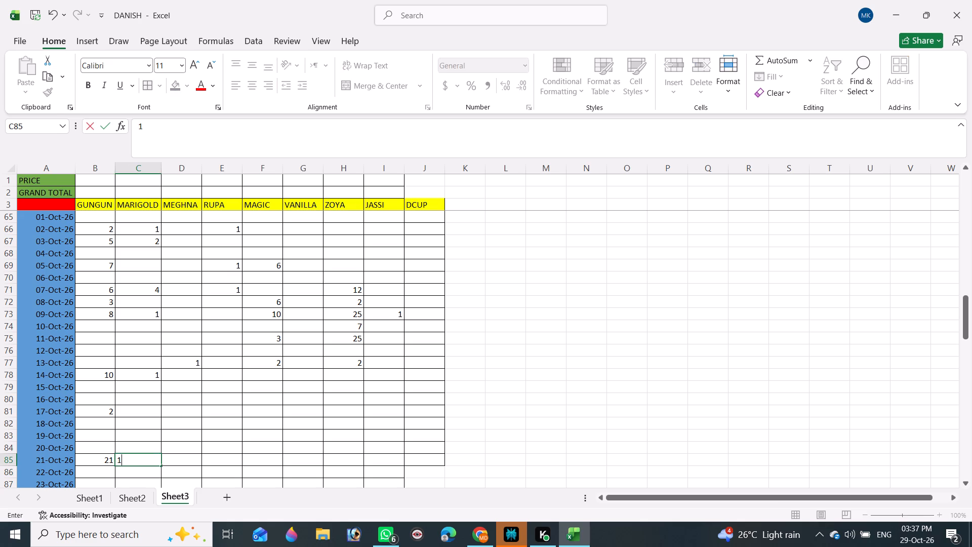
key("Return")
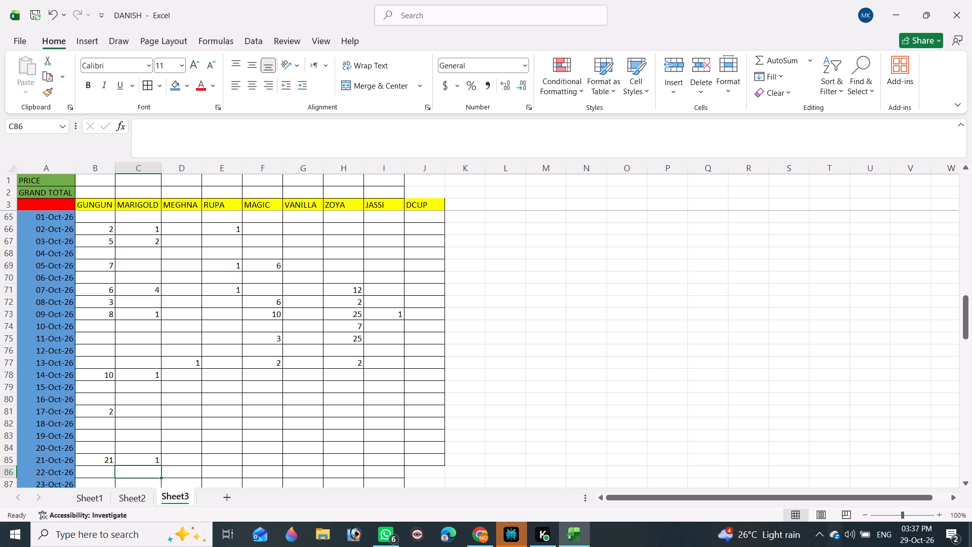
Enter the 22-Oct-26 quantities GUNGUN 1 and MARIGOLD 1, and save the workbook.
left_click(928, 545)
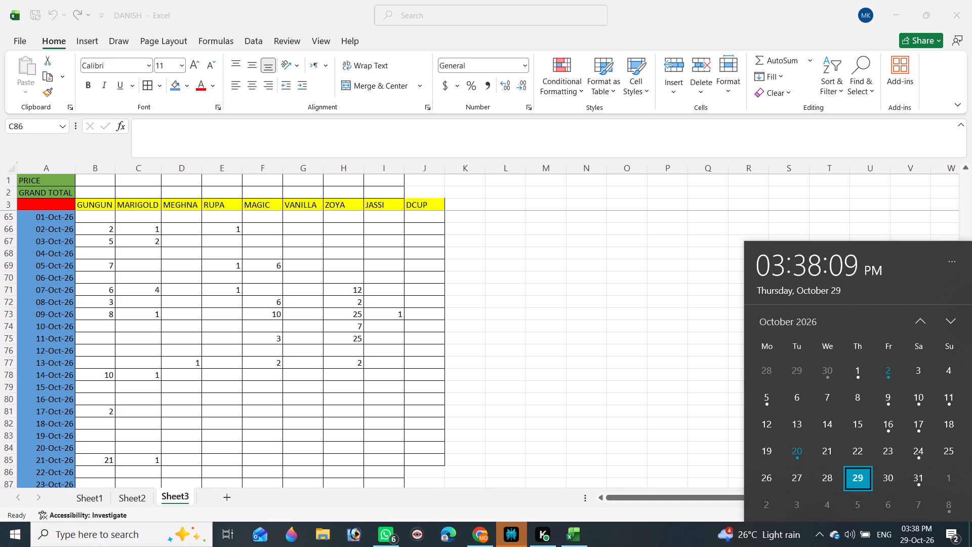
left_click(104, 469)
key("shift+Tab")
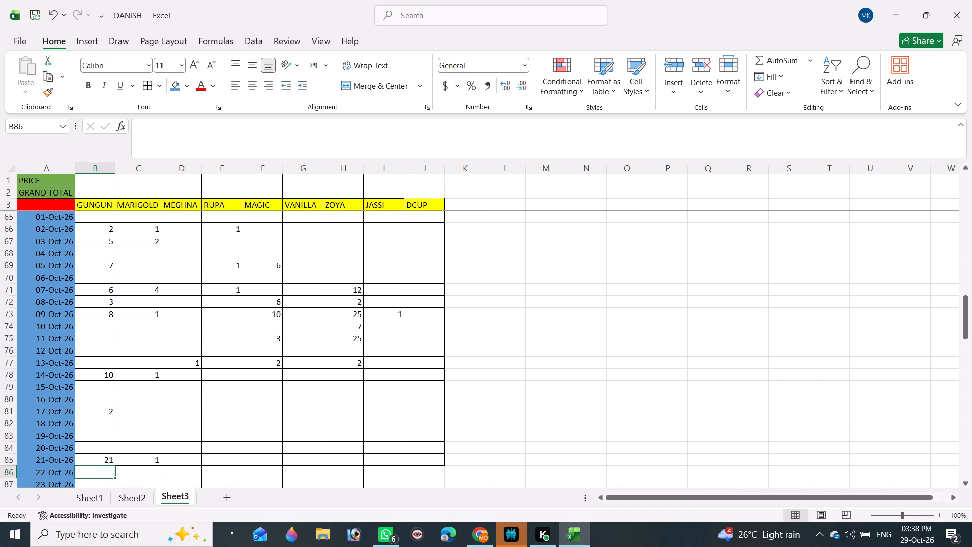
key("1")
key("Tab")
key("1")
key("Return")
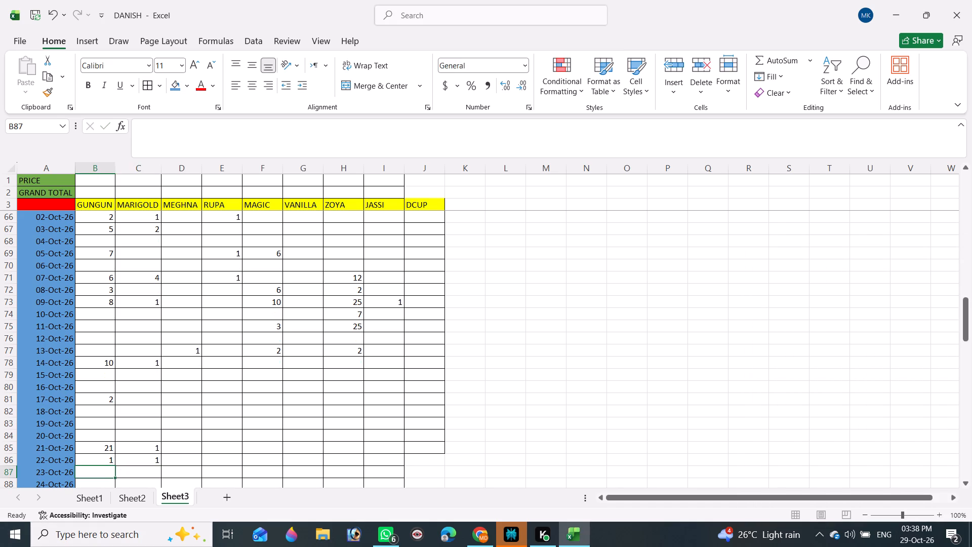
key("ctrl+s")
key("ctrl+s")
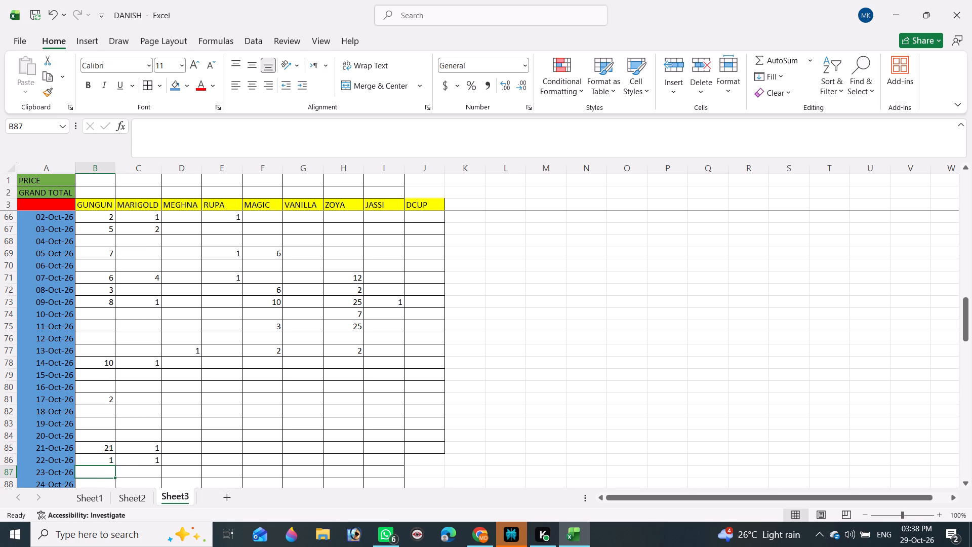
Enter the 23-Oct-26 quantity MARIGOLD 1.
key("Tab")
key("1")
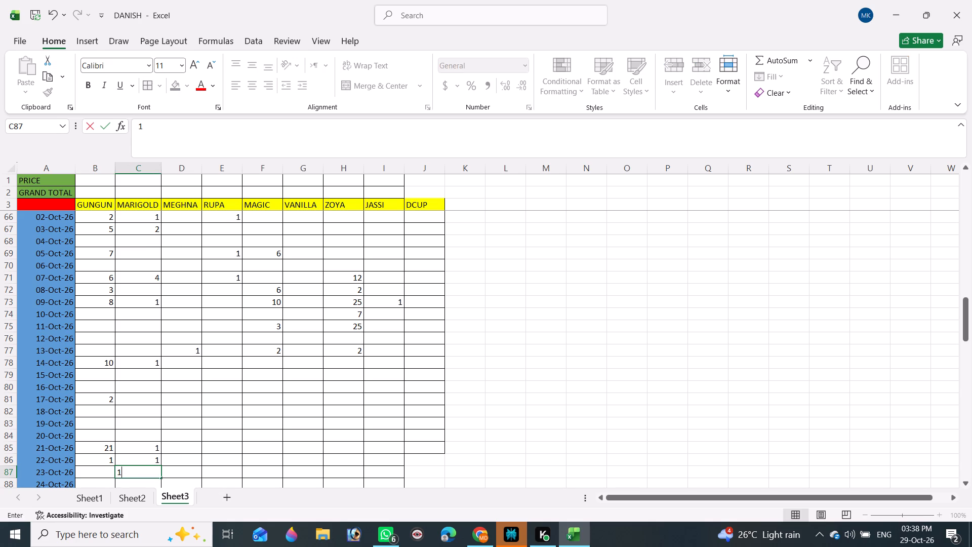
key("Return")
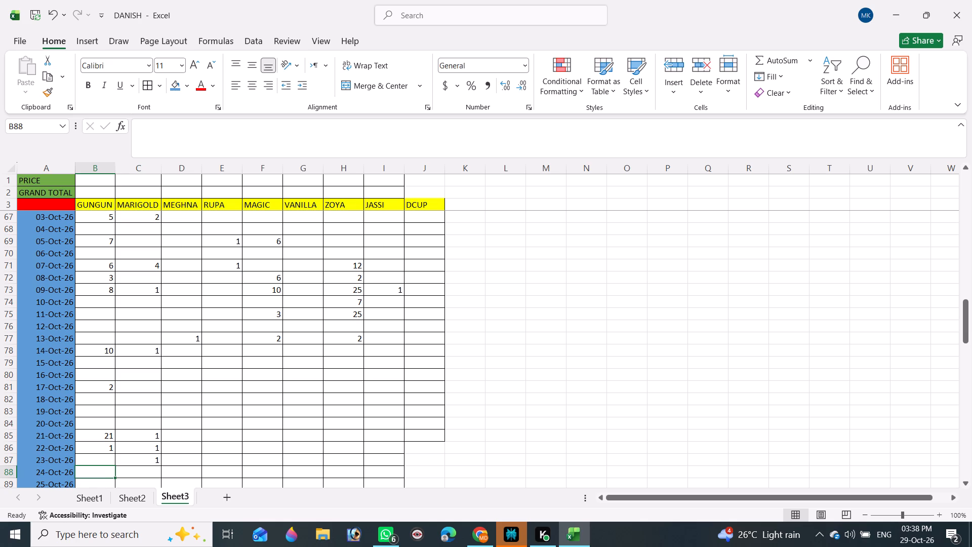
Check the date in the system calendar and enter the 24-Oct-26 quantity MARIGOLD 1.
left_click(913, 537)
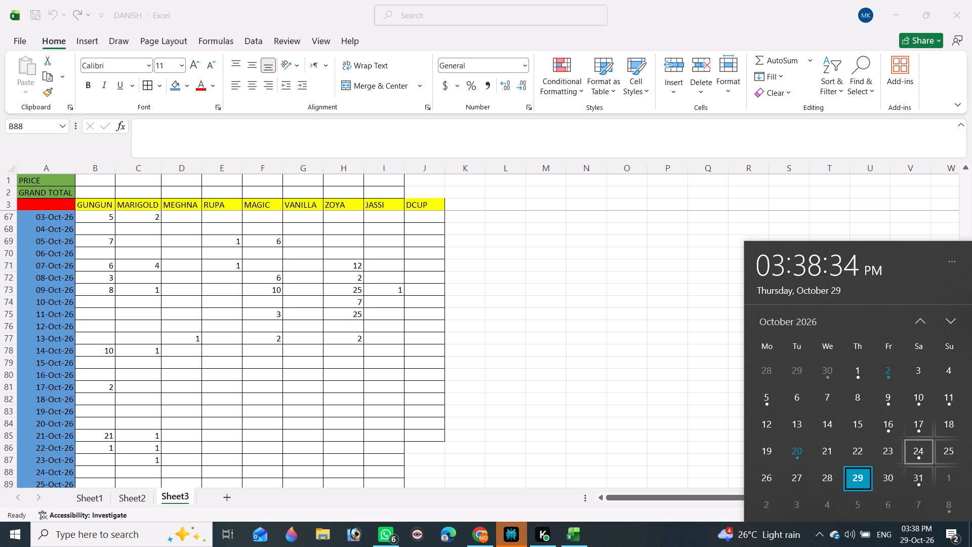
scroll(117, 431, "down", 1)
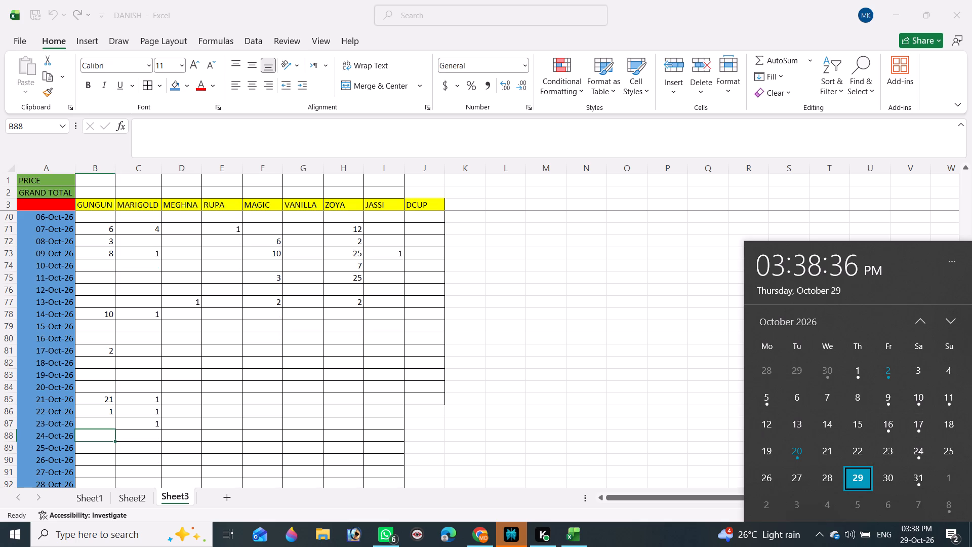
left_click(0, 429)
left_click(0, 433)
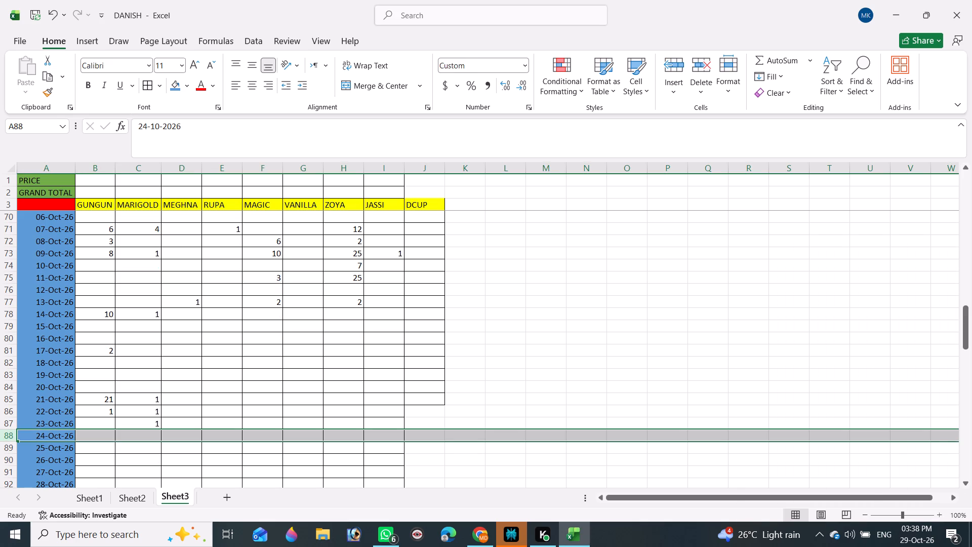
left_click(151, 432)
key("1")
key("Return")
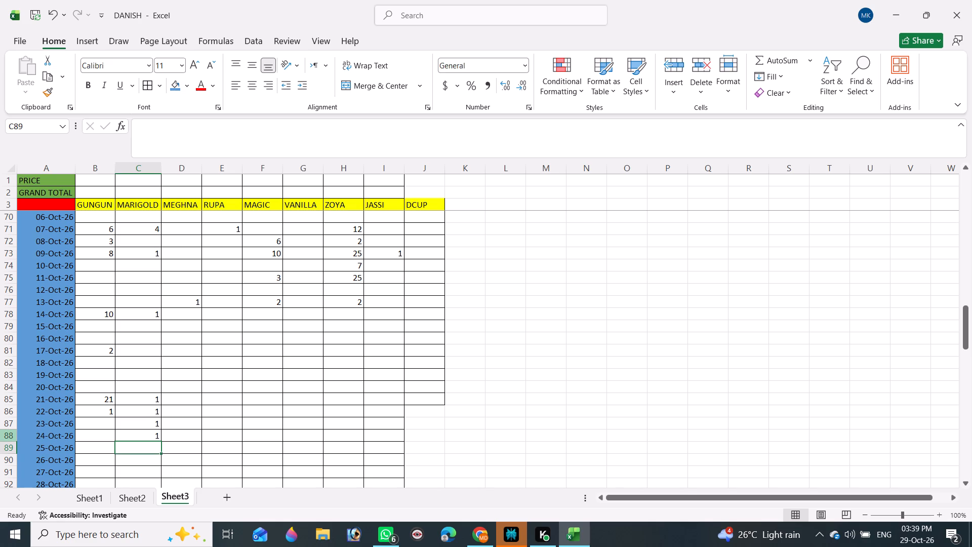
Enter the 26-Oct-26 quantities GUNGUN 6 and MEGHNA 4.
left_click(0, 462)
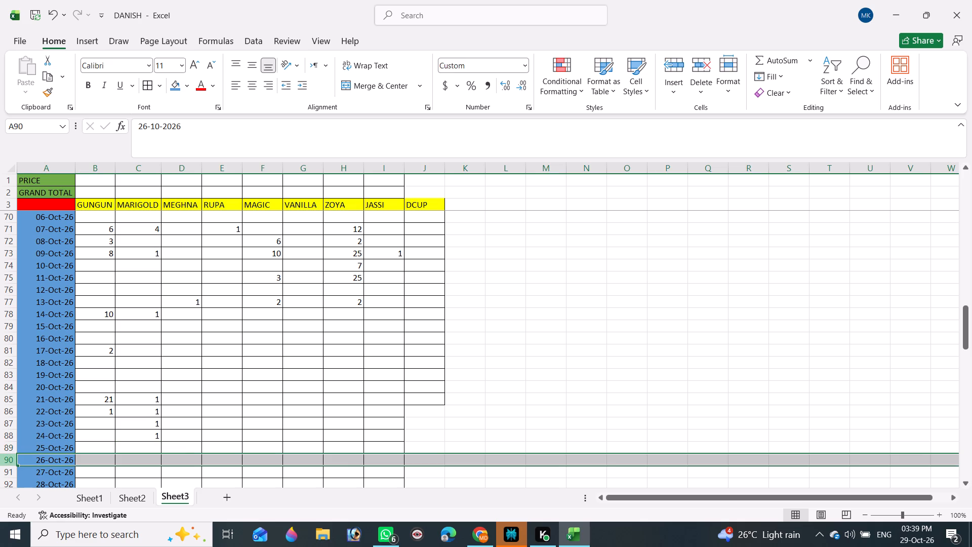
key("Tab")
key("6")
key("Tab")
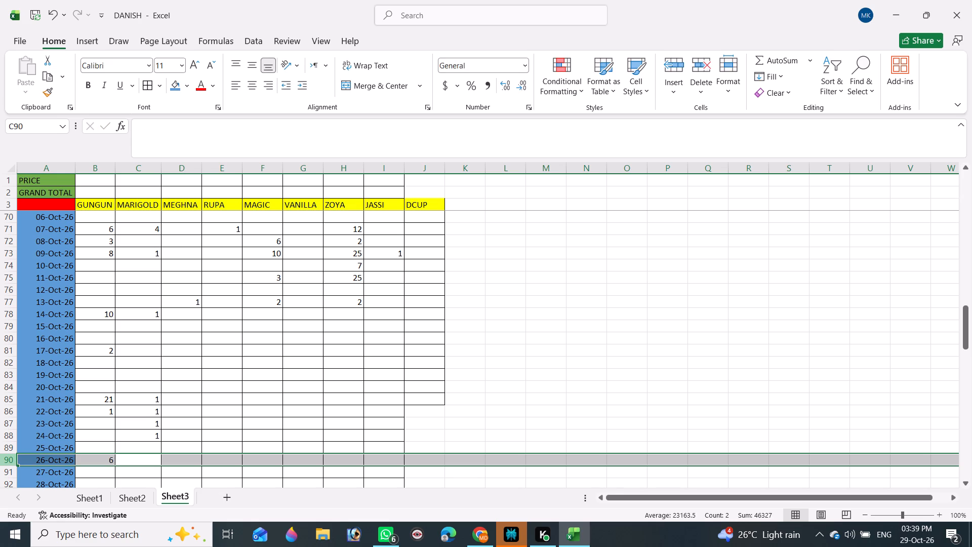
key("Tab")
key("4")
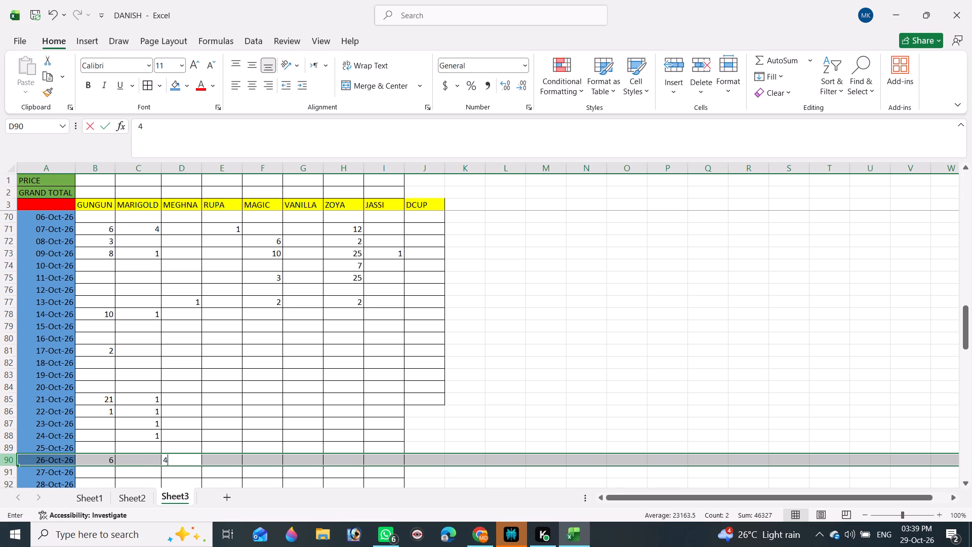
key("Return")
left_click(627, 404)
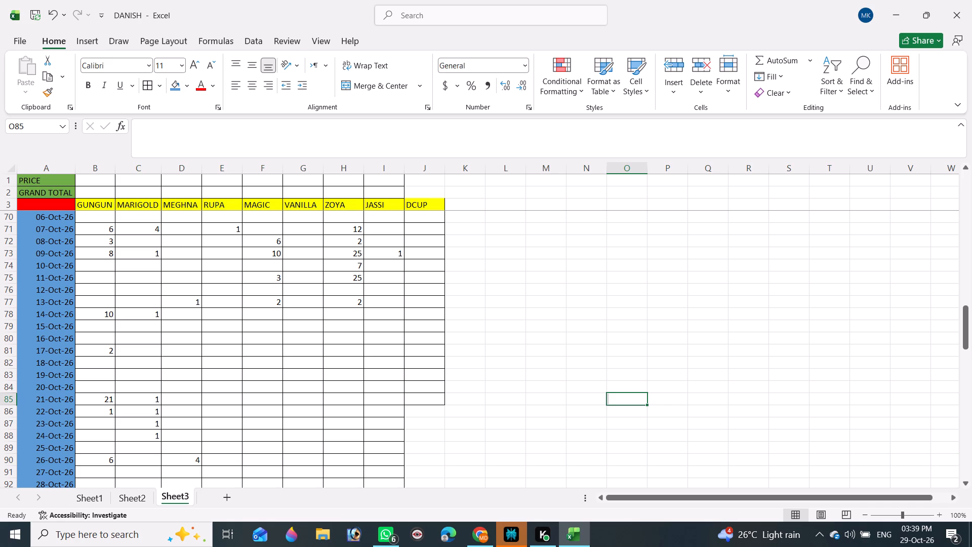
Enter the 27-Oct-26 quantity GUNGUN 2, and save the workbook.
left_click(102, 472)
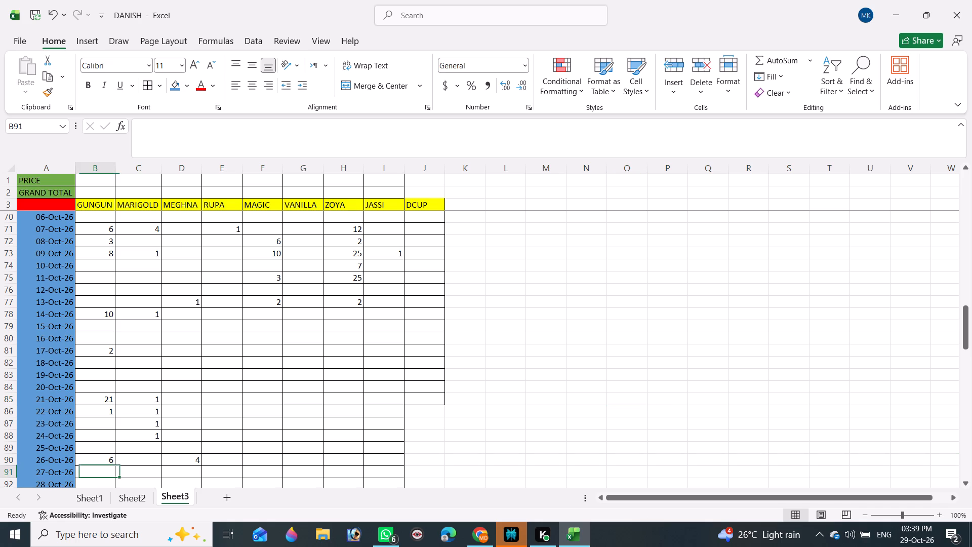
key("2")
key("Return")
key("ctrl+s")
key("ctrl+s")
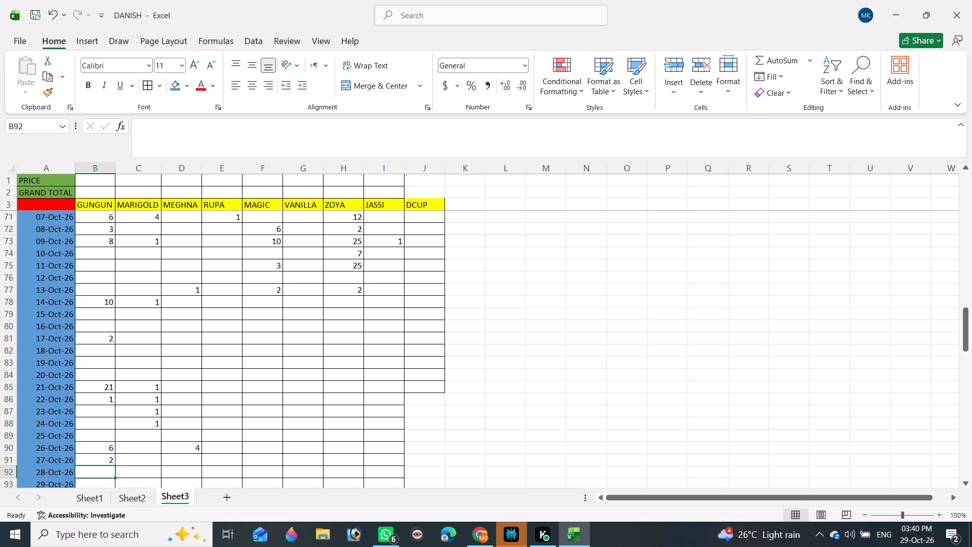
key("ctrl+s")
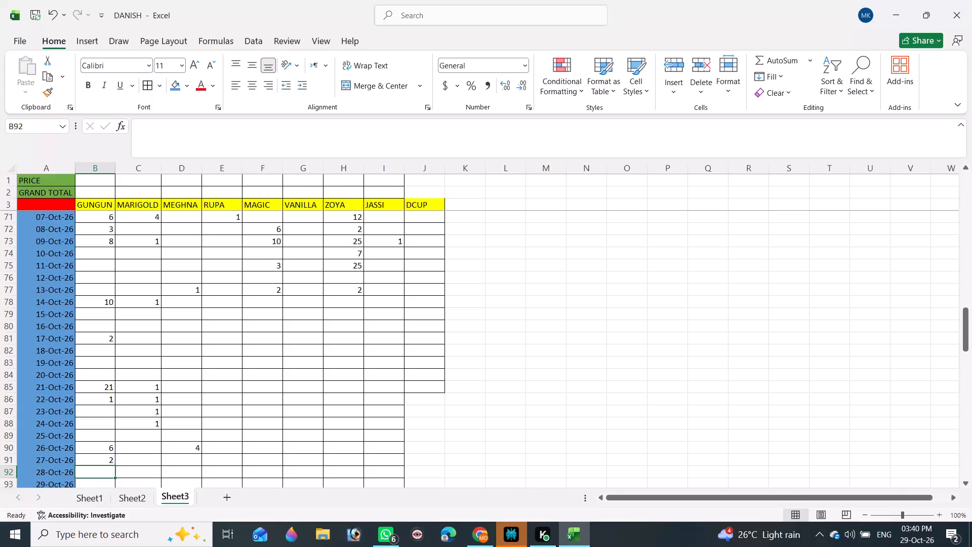
key("ctrl+s")
key("ctrl+s")
Enter the GUNGUN grand total in B2 as =SUM(B4:B1048576), covering the column from 01-Aug-26 down to the sheet's last row.
scroll(89, 392, "up", 1)
scroll(89, 391, "down", 1)
scroll(88, 390, "up", 3)
scroll(87, 391, "down", 1)
scroll(87, 392, "up", 1)
scroll(87, 392, "down", 1)
scroll(87, 392, "up", 5)
scroll(89, 391, "down", 1)
scroll(89, 390, "up", 3)
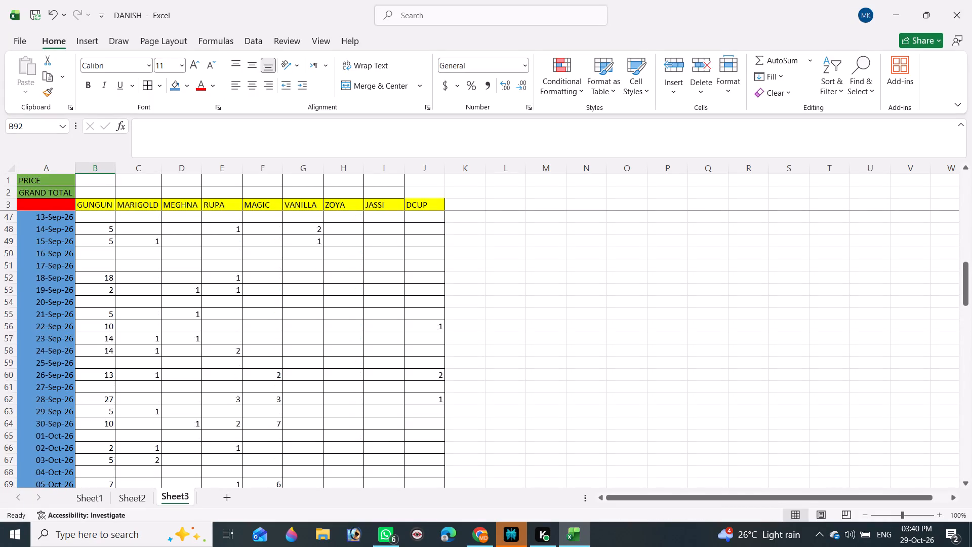
scroll(89, 380, "up", 2)
scroll(86, 382, "down", 1)
scroll(86, 383, "up", 1)
scroll(85, 383, "down", 1)
scroll(85, 383, "up", 9)
scroll(82, 373, "down", 1)
scroll(82, 373, "up", 3)
scroll(82, 373, "down", 1)
scroll(81, 370, "up", 1)
scroll(81, 370, "down", 1)
scroll(81, 370, "up", 3)
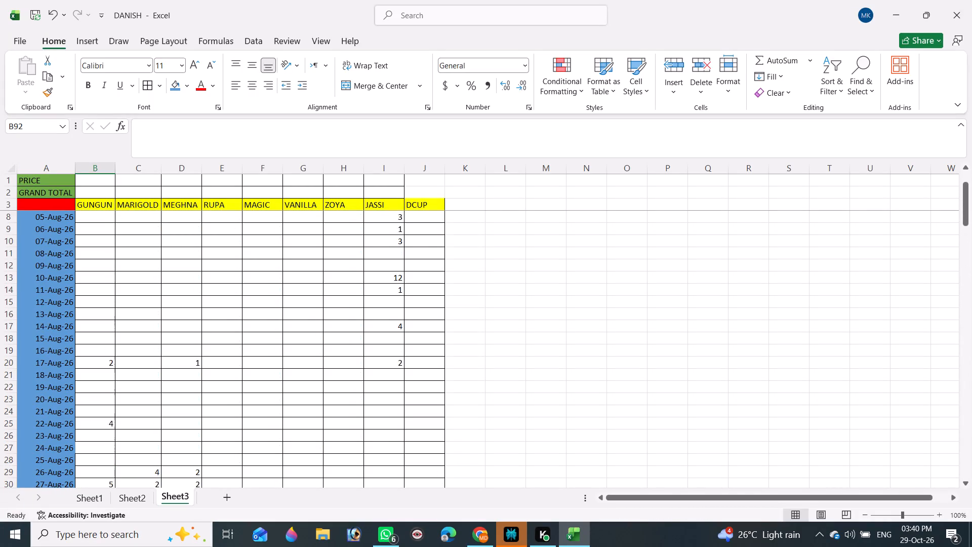
scroll(81, 370, "up", 5)
scroll(83, 370, "down", 1)
scroll(83, 370, "up", 2)
left_click(90, 191)
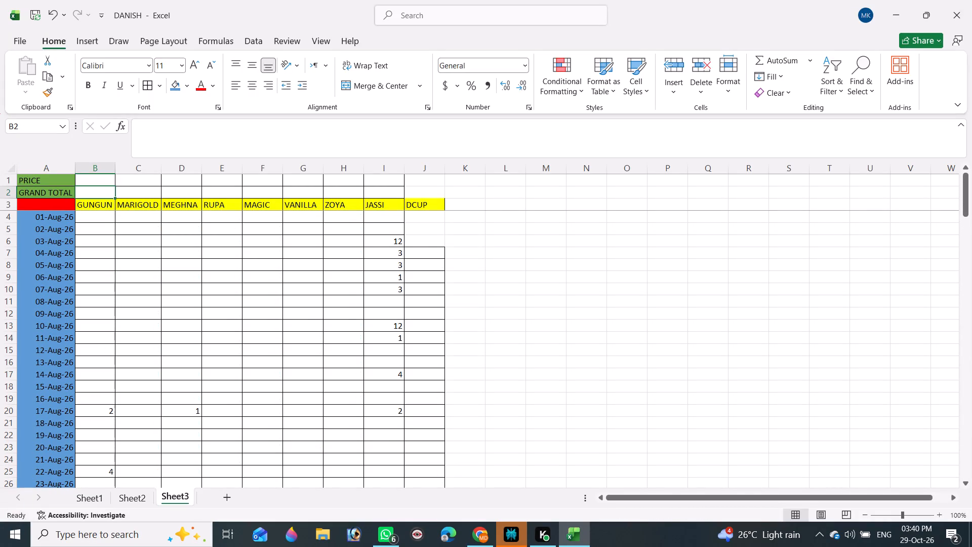
key("s")
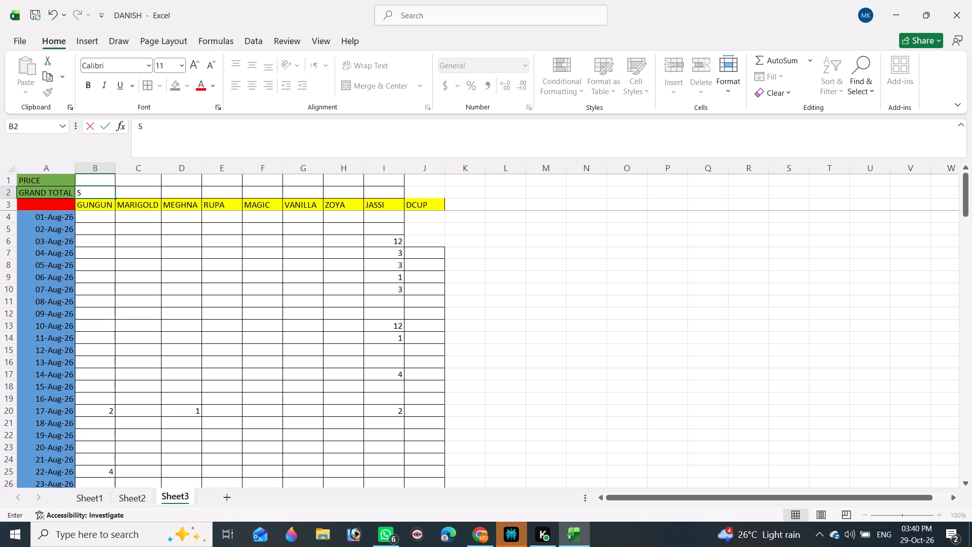
key("BackSpace")
type("=SUM")
key("shift+parenleft")
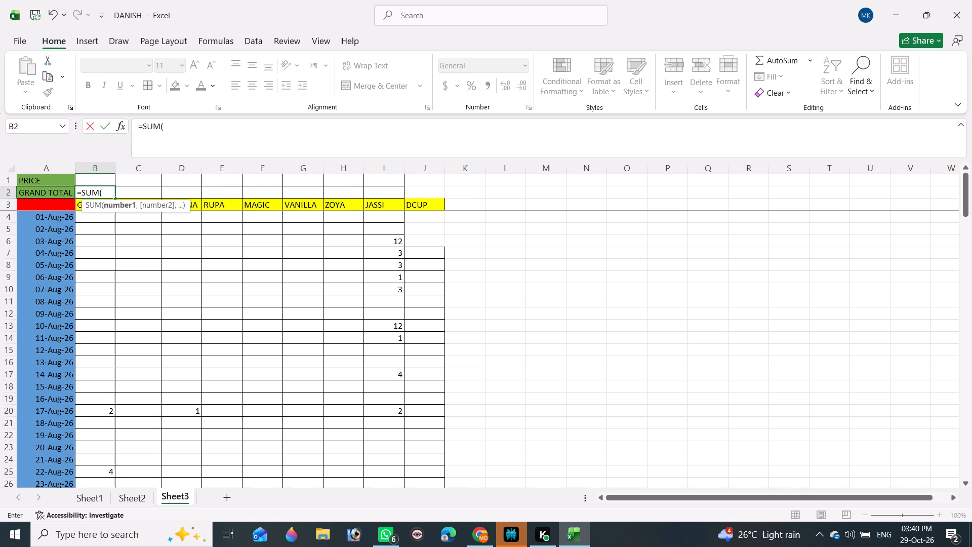
left_click(94, 218)
key("Down")
key("Up")
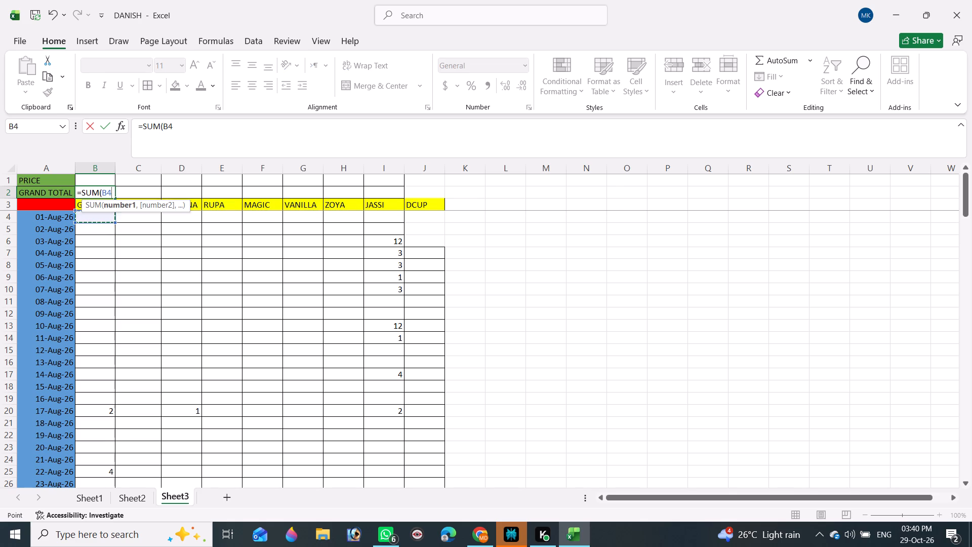
key("ctrl+shift+Down")
key("ctrl+shift+Down")
key("ctrl+shift+Down")
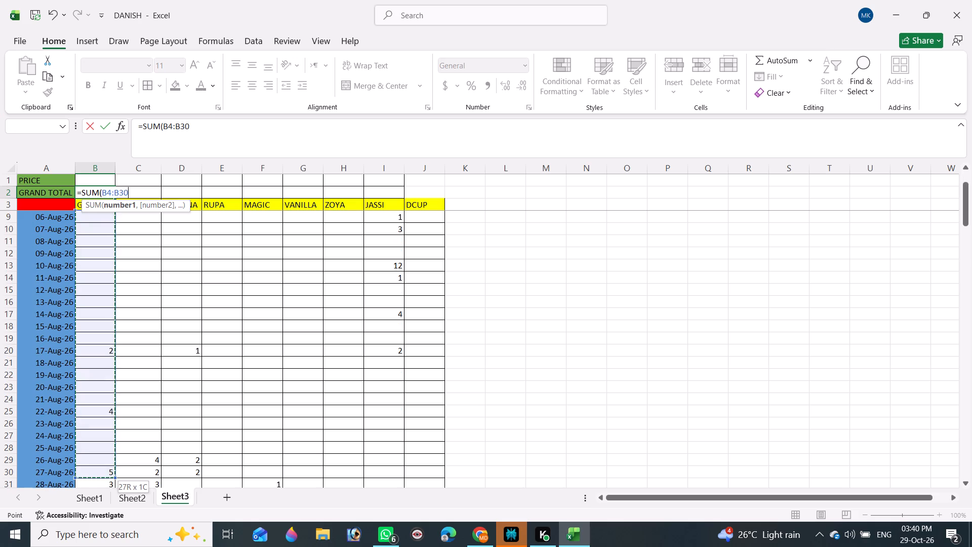
key("ctrl+shift+Down")
key("ctrl+shift+Down")
key("ctrl+shift+Down")
key("ctrl+shift+Down")
key("ctrl+shift+Down")
key("ctrl+shift+Down")
key("ctrl+shift+Down")
key("ctrl+shift+Down")
key("ctrl+shift+Down")
key("ctrl+shift+Down")
key("ctrl+shift+Down")
key("ctrl+shift+Down")
key("ctrl+shift+Down")
key("ctrl+shift+Down")
key("ctrl+shift+Down")
key("ctrl+shift+Down")
key("ctrl+shift+Down")
key("ctrl+shift+Down")
key("ctrl+shift+Down")
key("ctrl+shift+Down")
key("ctrl+shift+Down")
key("ctrl+shift+Down")
key("ctrl+shift+Down")
key("ctrl+shift+Down")
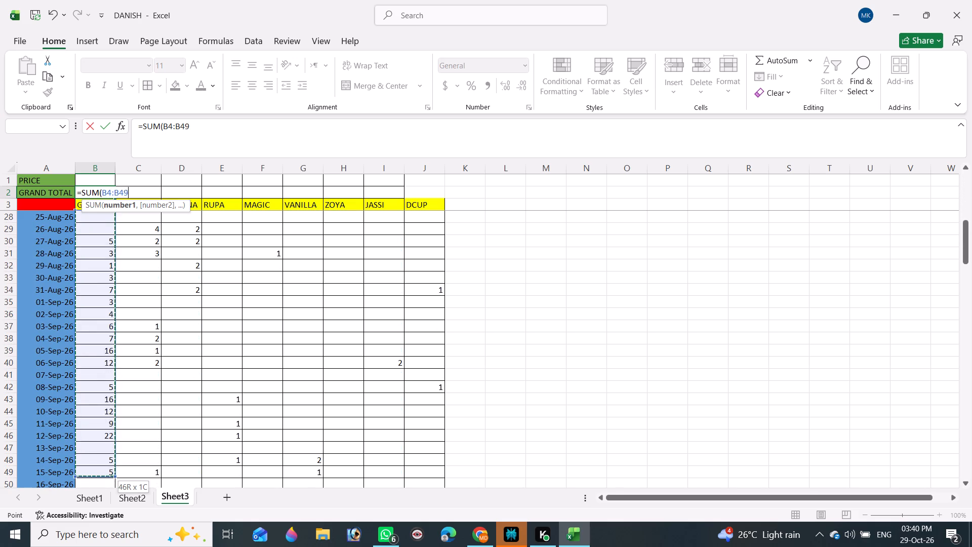
key("ctrl+shift+Up")
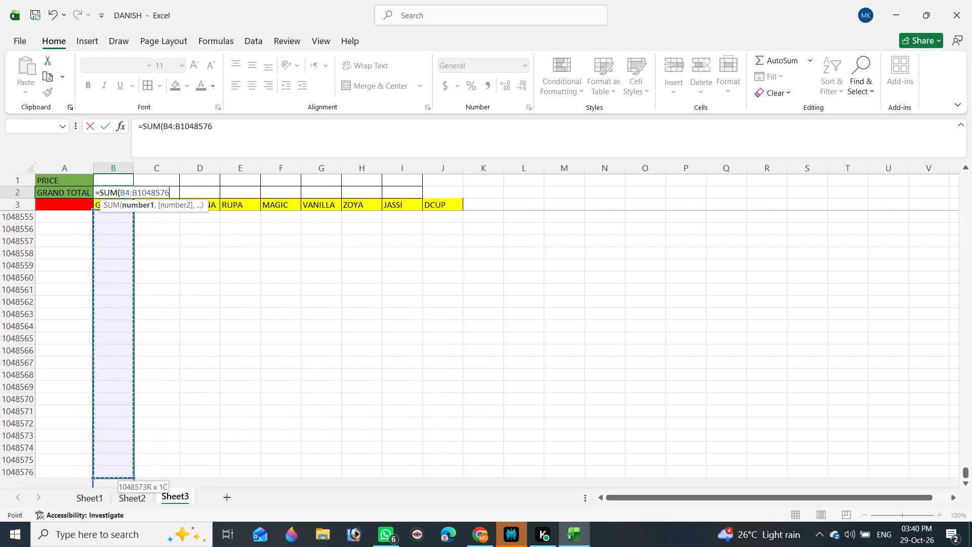
key("ctrl+shift+Down")
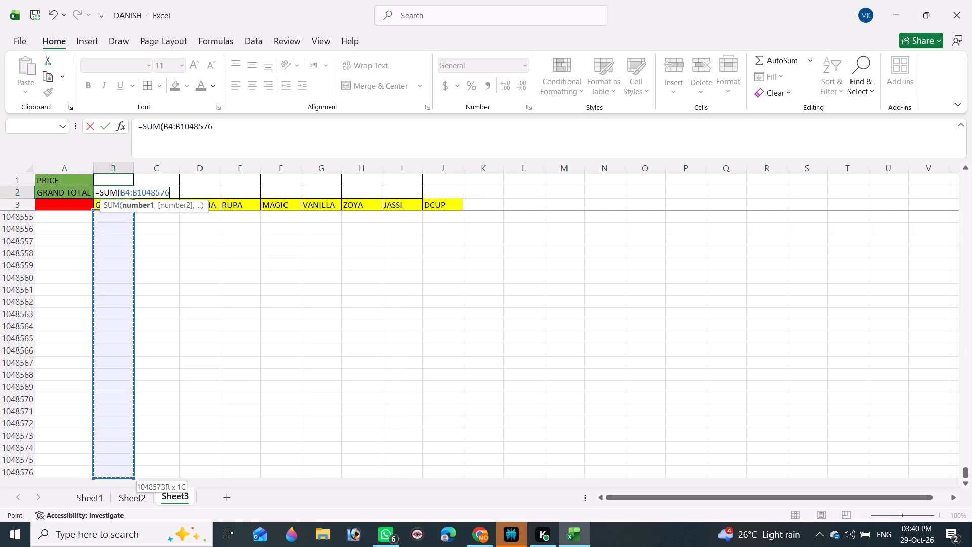
key("Return")
Fill the GUNGUN grand total formula across row 2 through the DCUP column.
scroll(235, 296, "up", 3)
scroll(235, 296, "down", 1)
scroll(233, 295, "up", 1)
scroll(233, 295, "down", 1)
scroll(233, 295, "up", 1)
scroll(233, 295, "down", 1)
scroll(232, 295, "up", 1)
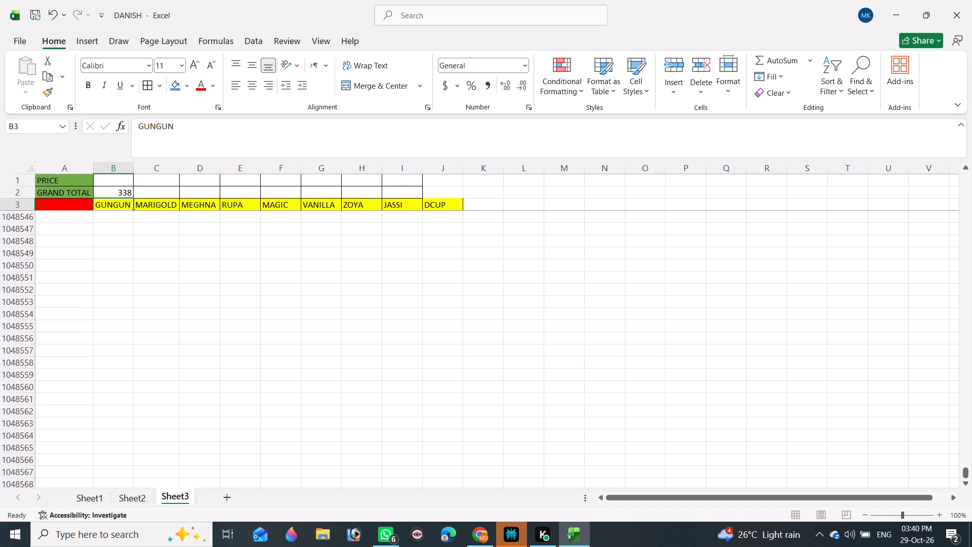
left_click_drag(962, 476, 873, 61)
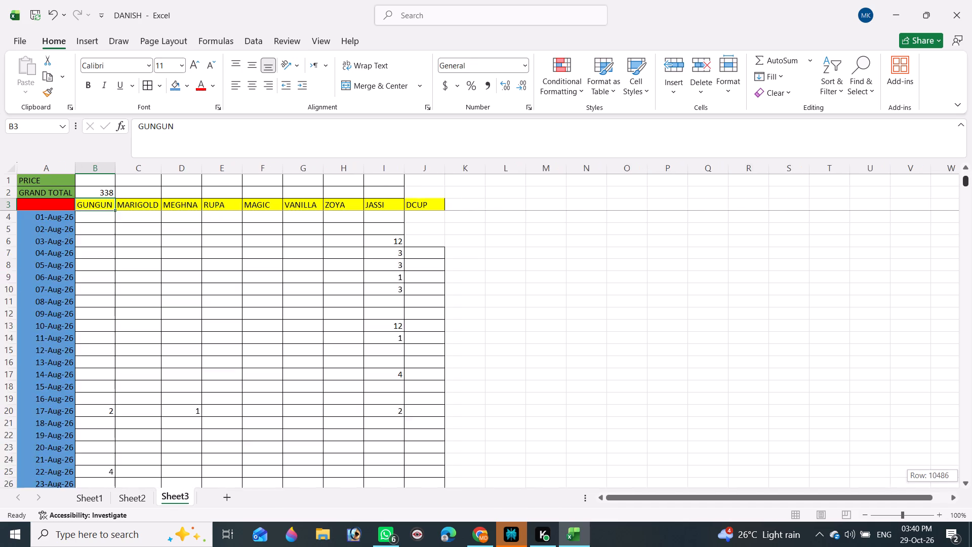
left_click_drag(873, 61, 858, 31)
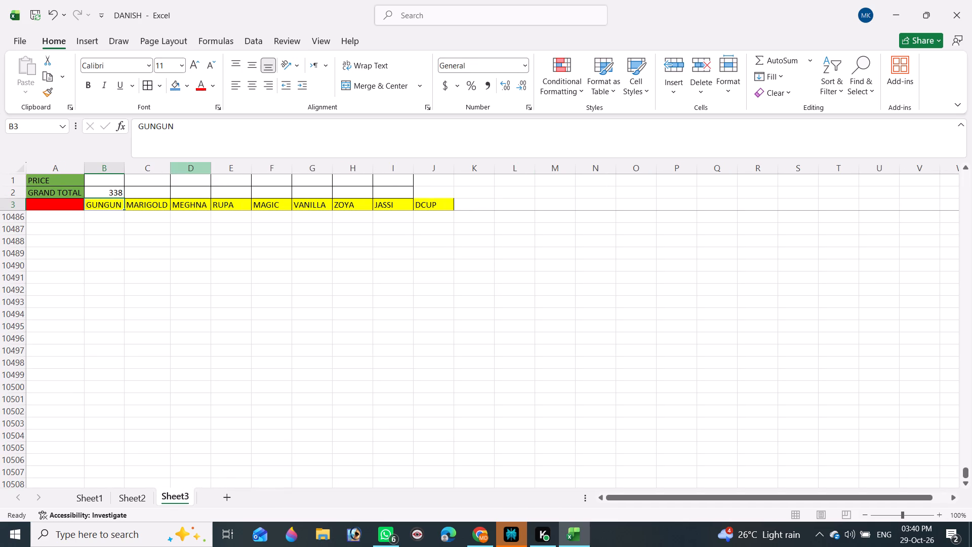
left_click_drag(964, 471, 925, 226)
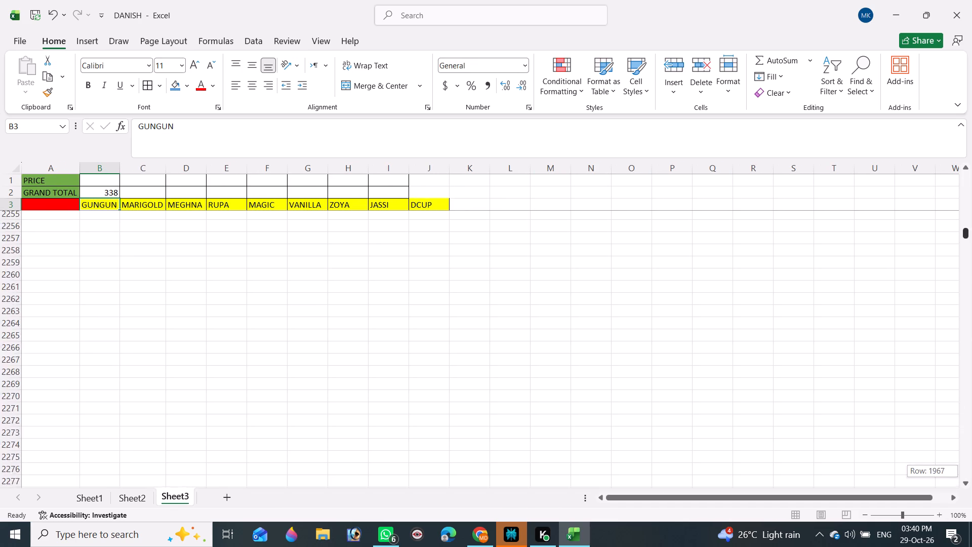
left_click_drag(925, 226, 905, 142)
left_click(100, 194)
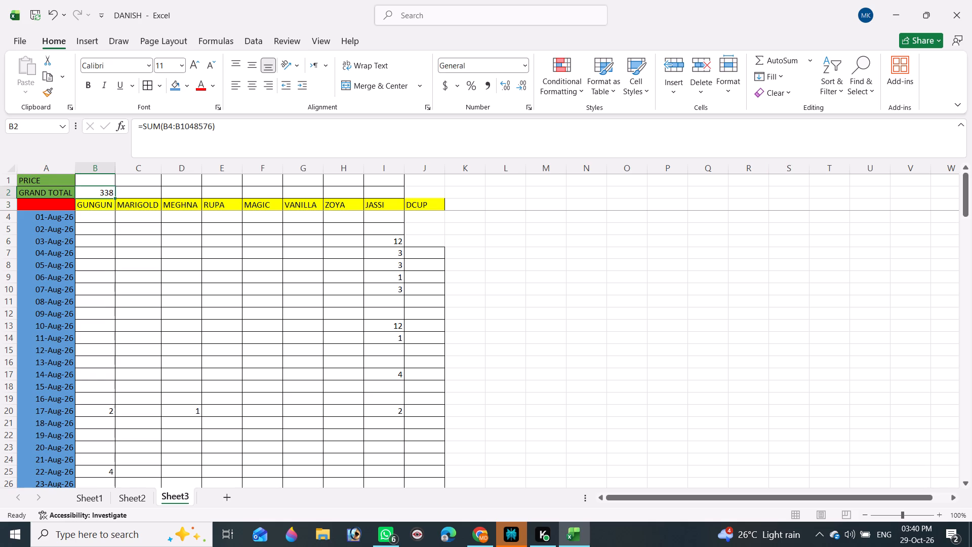
left_click_drag(114, 196, 454, 184)
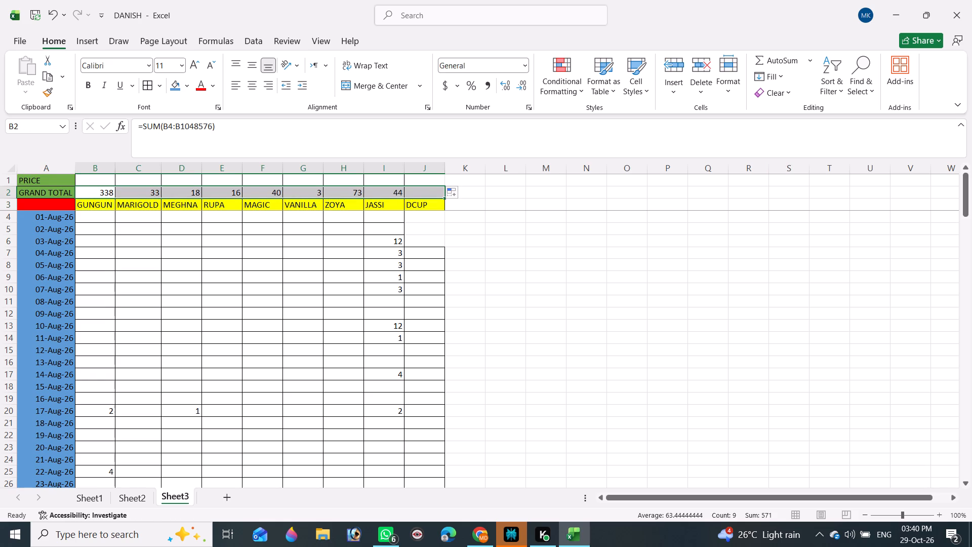
left_click(555, 229)
Apply all borders to the DCUP cells J4:J8 and save the workbook.
left_click_drag(427, 216, 429, 267)
type("HBA")
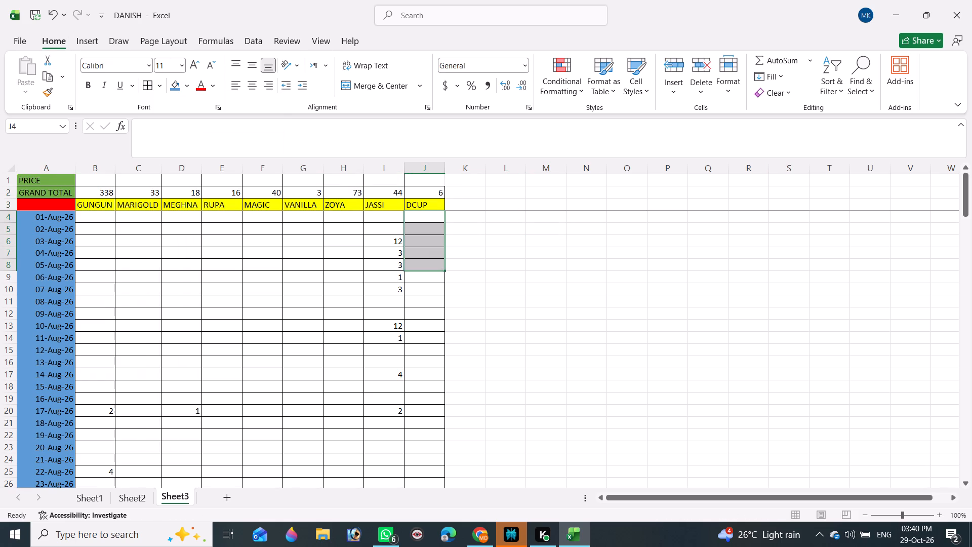
key("ctrl+s")
Enter the GUNGUN price in B1 as 192 times its grand total, =192*B2.
scroll(512, 281, "up", 4)
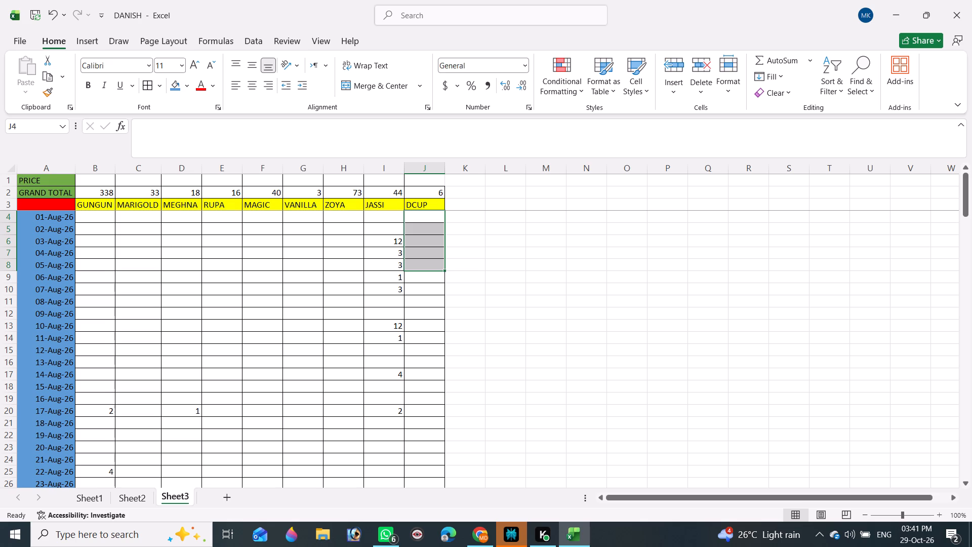
left_click(103, 182)
type("=192")
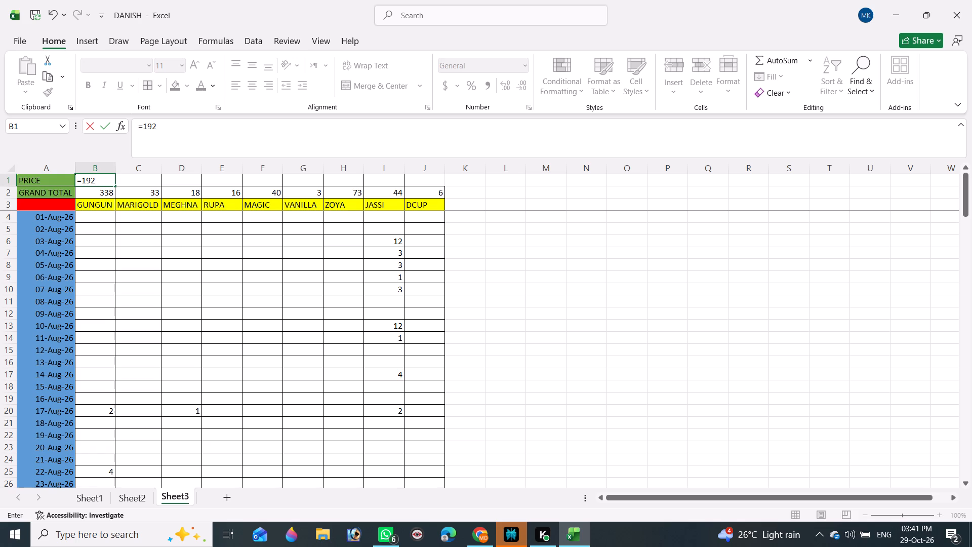
key("asterisk")
key("Down")
key("Return")
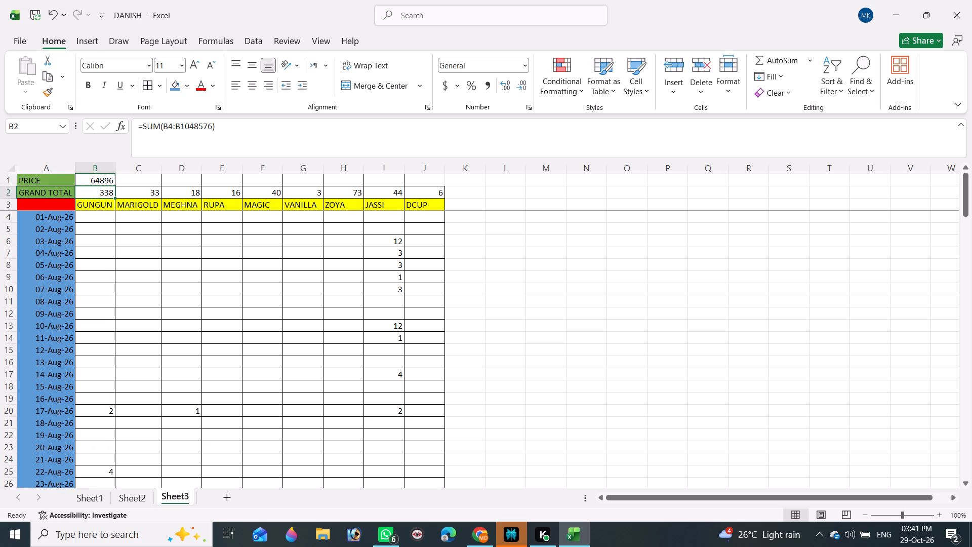
Enter the MARIGOLD price in C1 as 300 times its grand total, =300*C2.
left_click(156, 177)
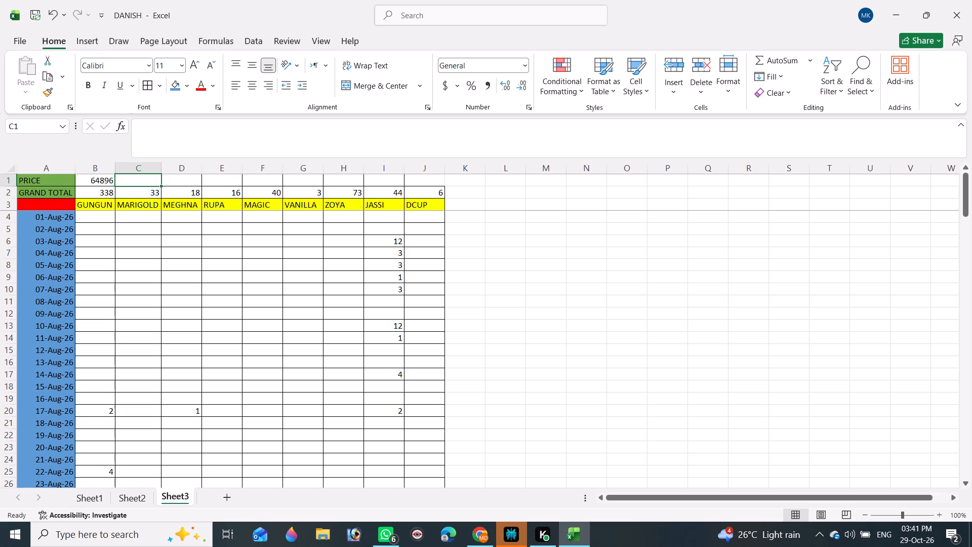
type("=300*")
key("Down")
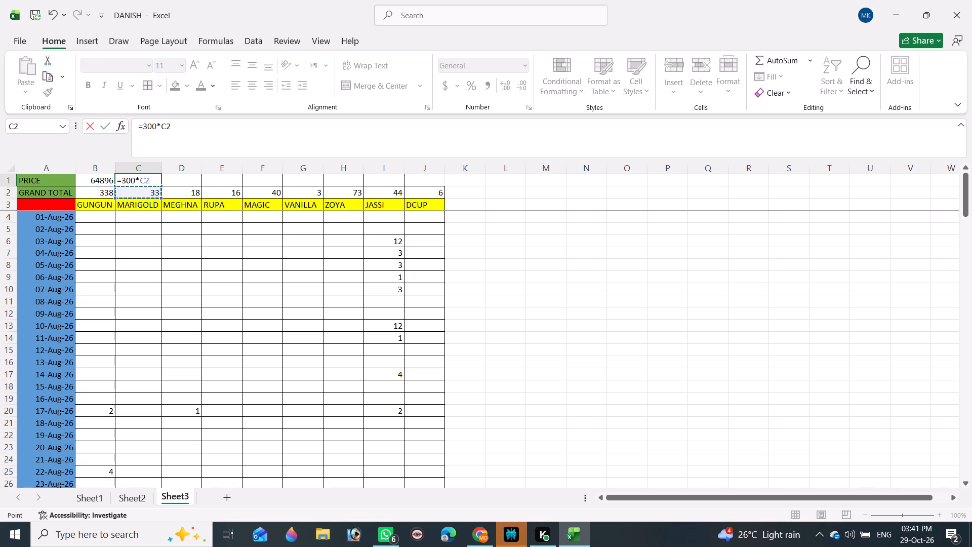
key("Return")
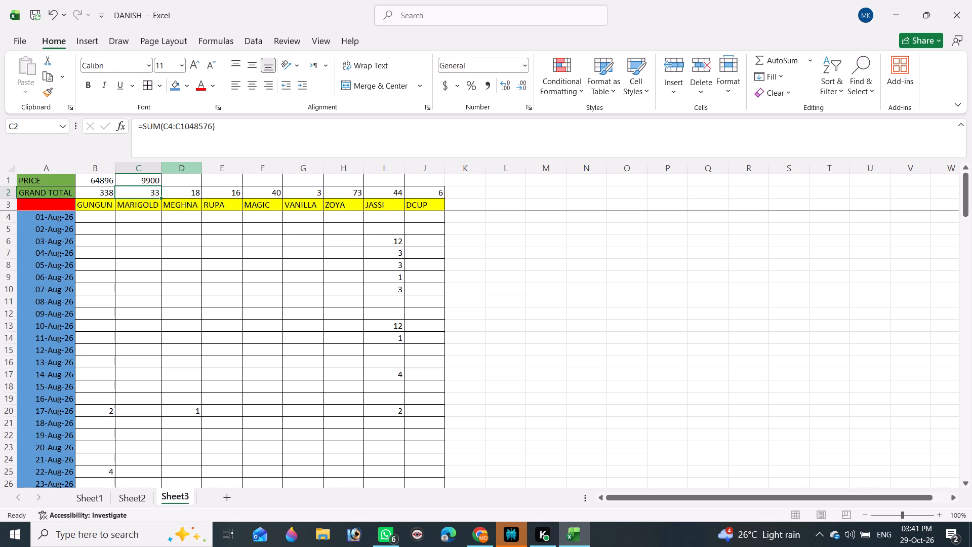
Enter the MEGHNA price in D1 as 270 times its grand total, =270*D2.
left_click(177, 181)
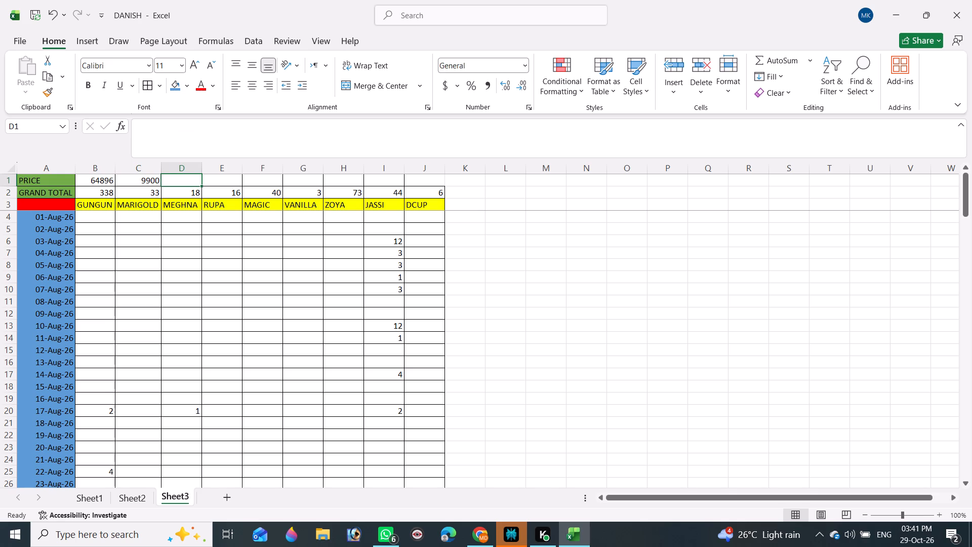
type("=270*")
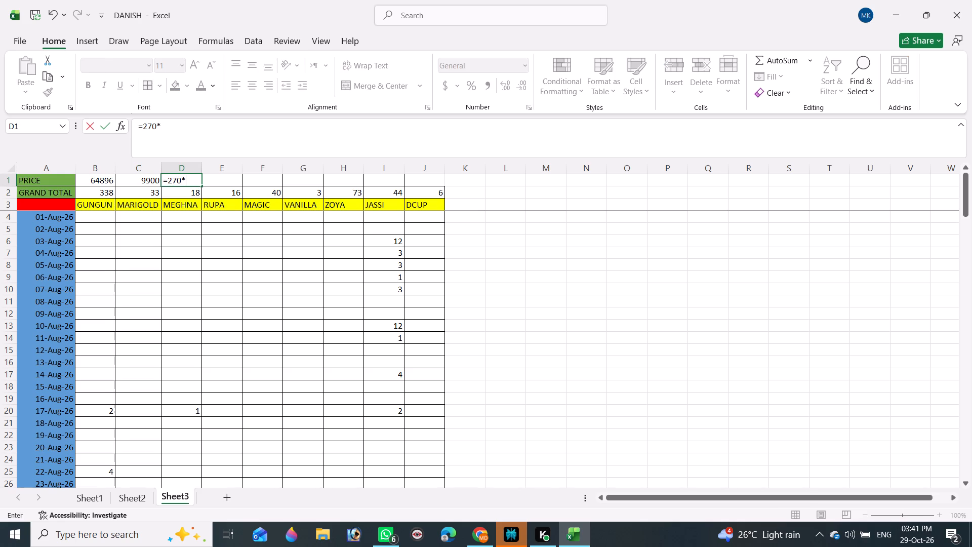
key("Down")
key("Return")
Enter the RUPA price in E1 as 330 times its grand total, =330*E2.
left_click(225, 176)
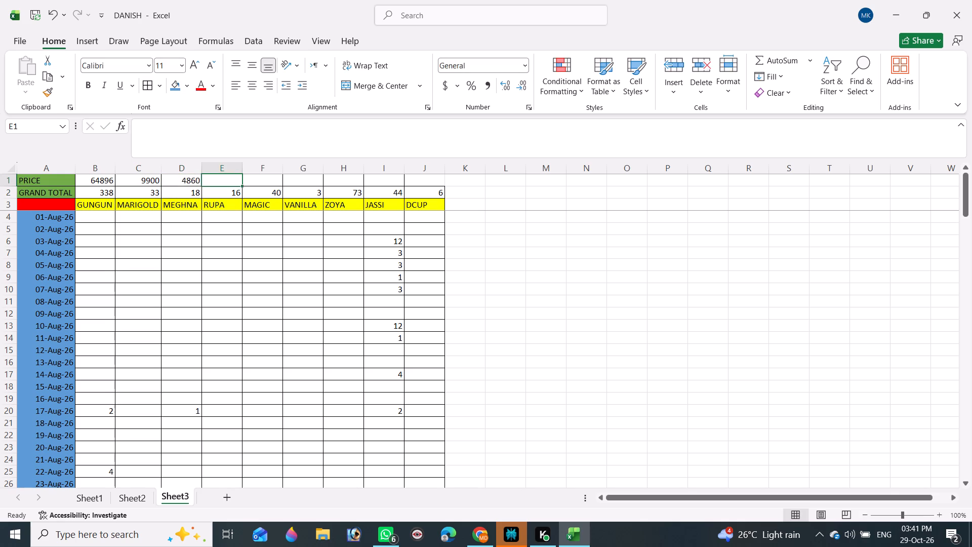
type("=330*")
key("Down")
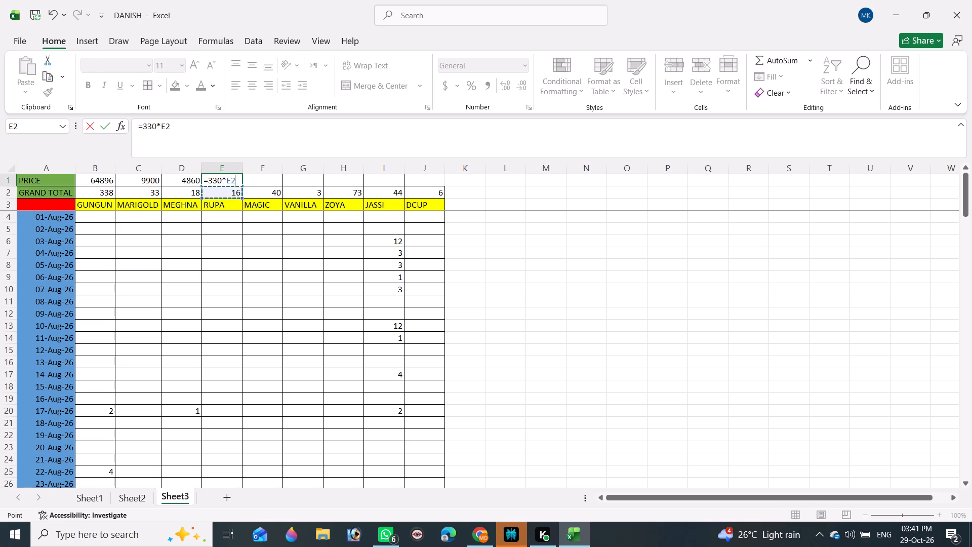
key("Return")
Enter the MAGIC price in F1 as 228 times its grand total, =228*F2.
left_click(266, 177)
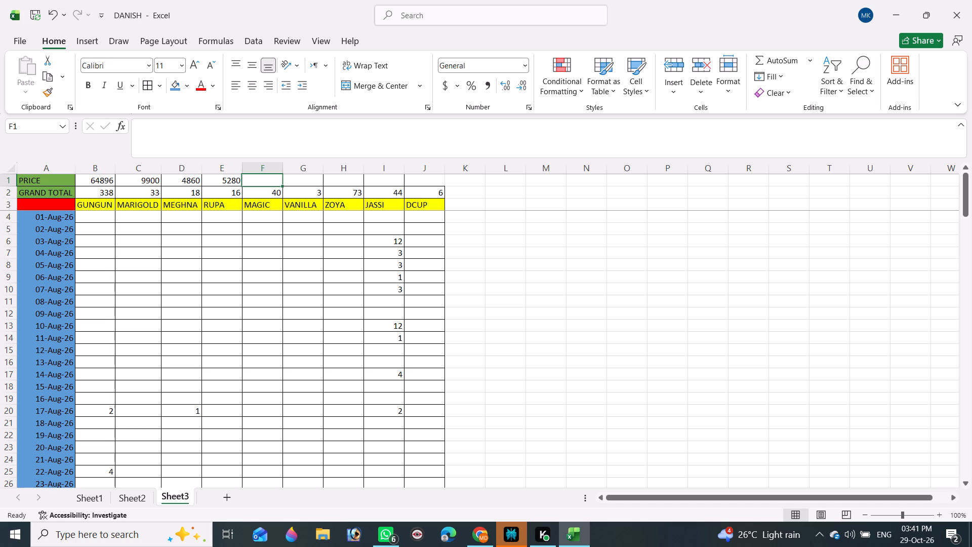
key("equal")
type("228*")
key("Down")
key("Return")
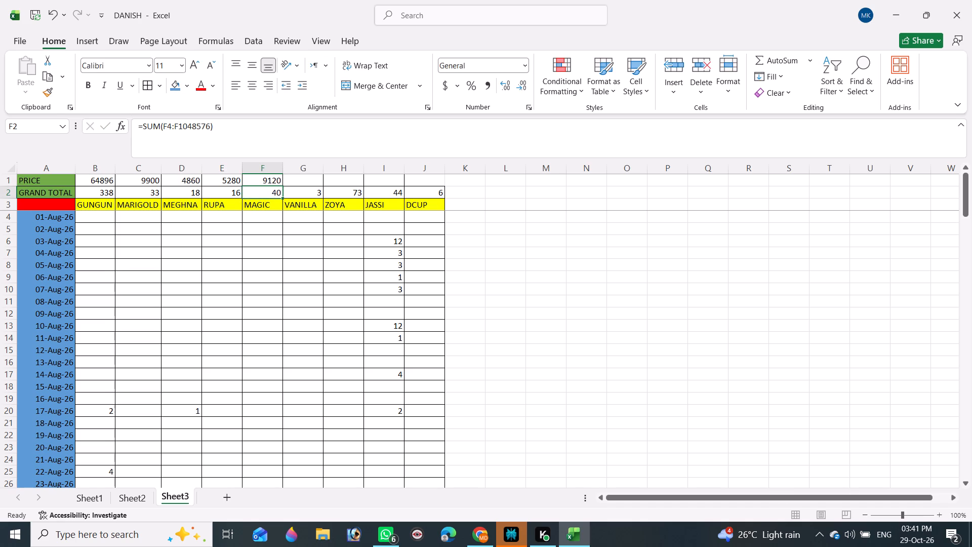
Enter the VANILLA price in G1 as 270 times its grand total, =270*G2.
left_click(327, 184)
left_click(319, 181)
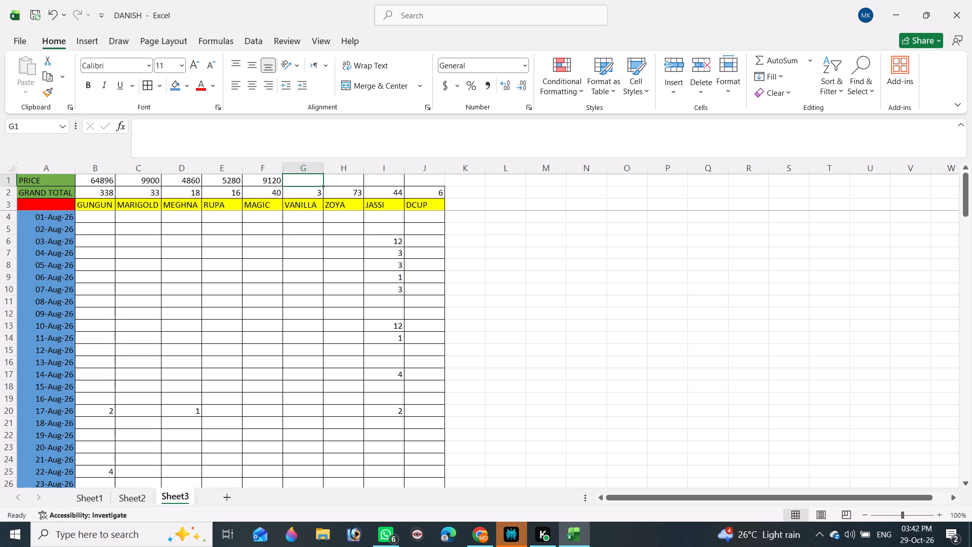
type("=270*")
key("Down")
key("Return")
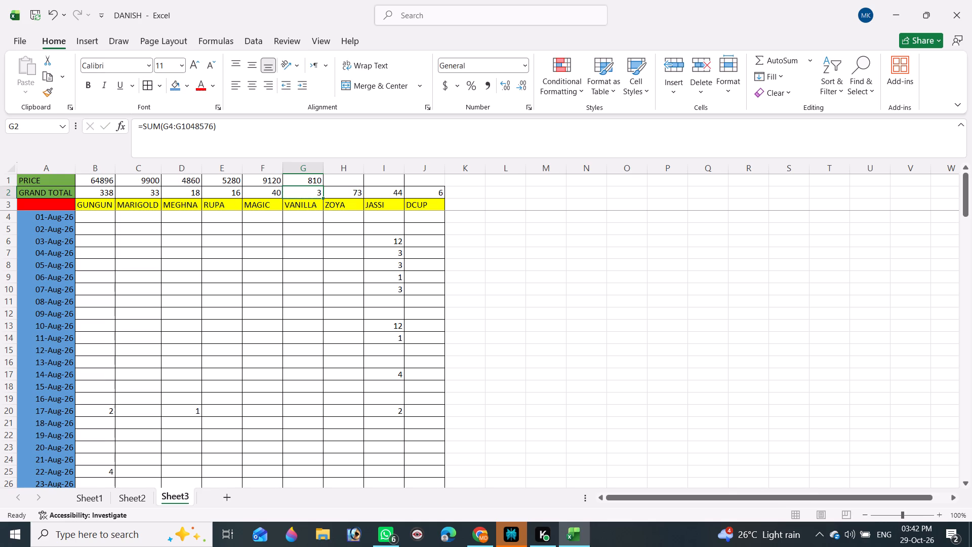
Enter the ZOYA price in H1 as 210 times its grand total, =210*H2.
left_click(344, 179)
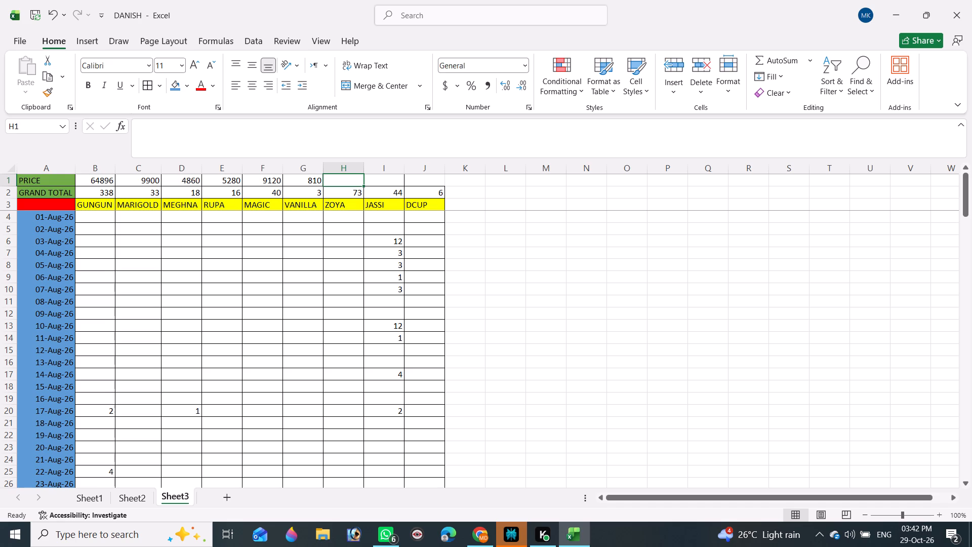
type("=2109")
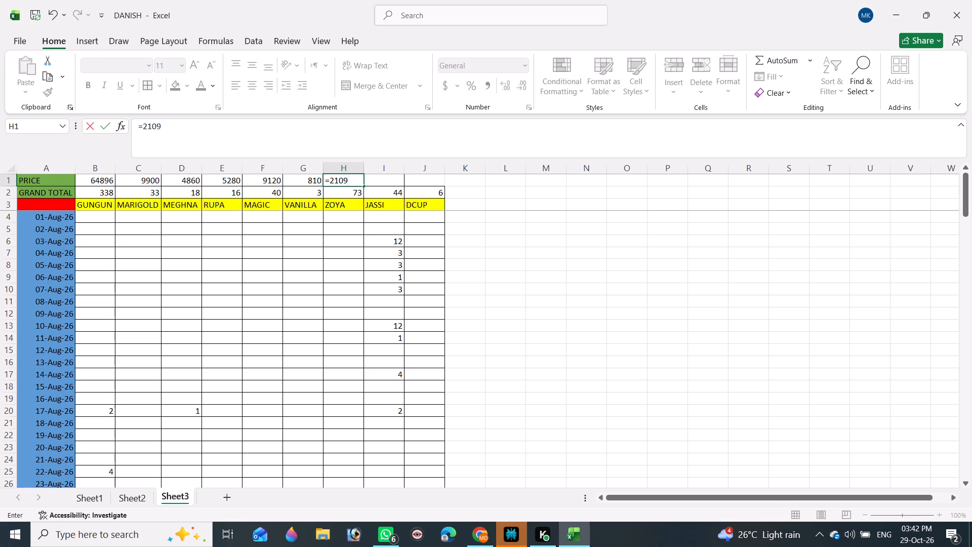
key("BackSpace")
key("asterisk")
key("Down")
key("Return")
Enter the JASSI price in I1 as 210 times its grand total, =210*I2.
left_click(380, 176)
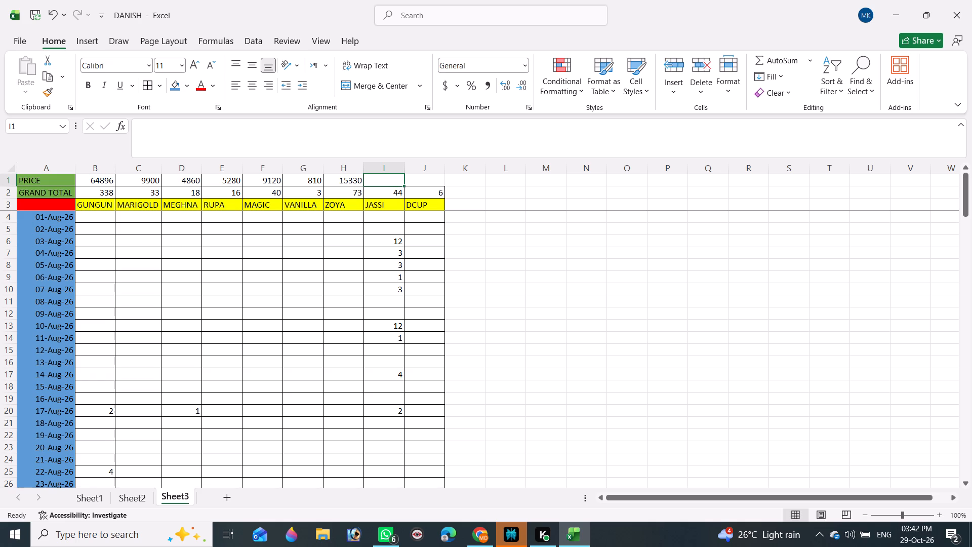
key("equal")
type("210*")
key("Down")
key("Return")
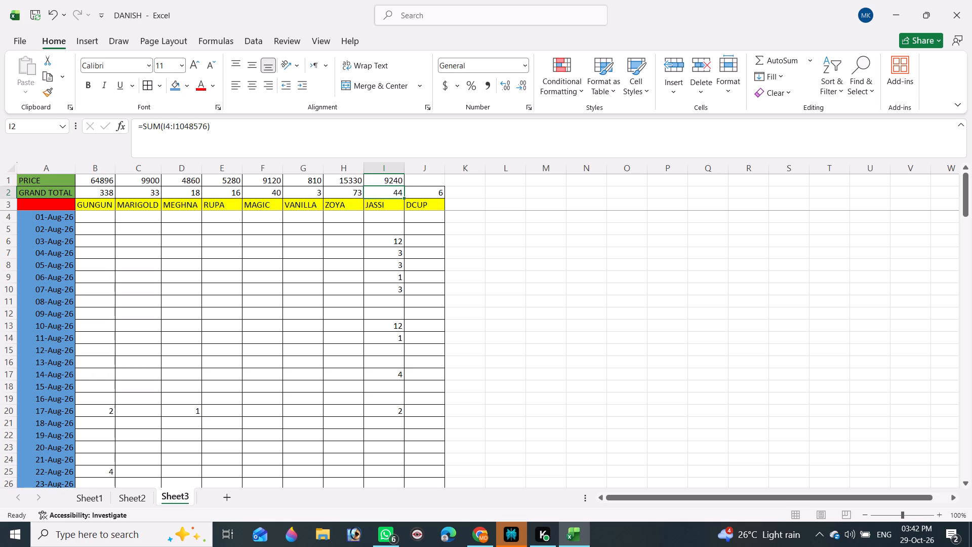
Enter the DCUP price in J1 as 480 times its grand total, =480*J2.
left_click(418, 180)
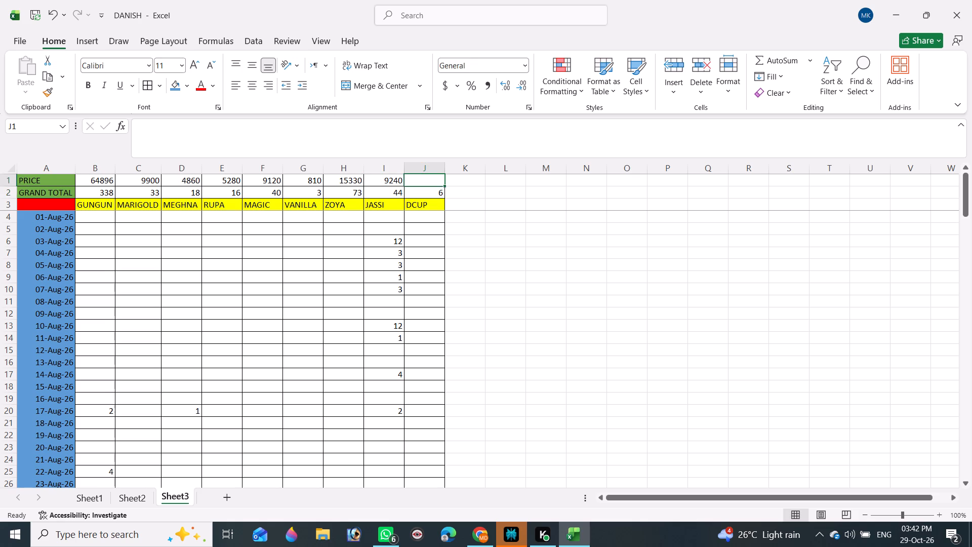
type("=480*")
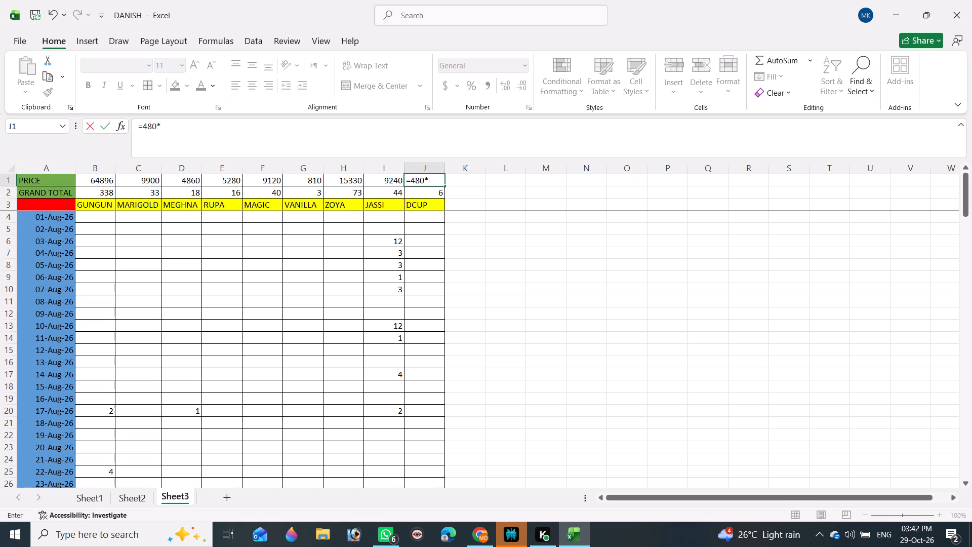
key("Down")
key("Return")
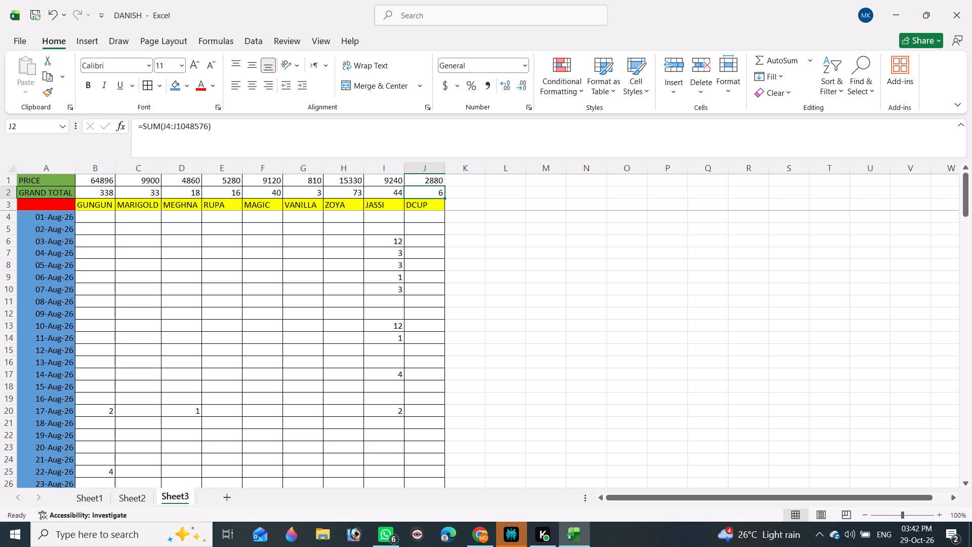
Save the workbook with the completed product prices.
key("ctrl+s")
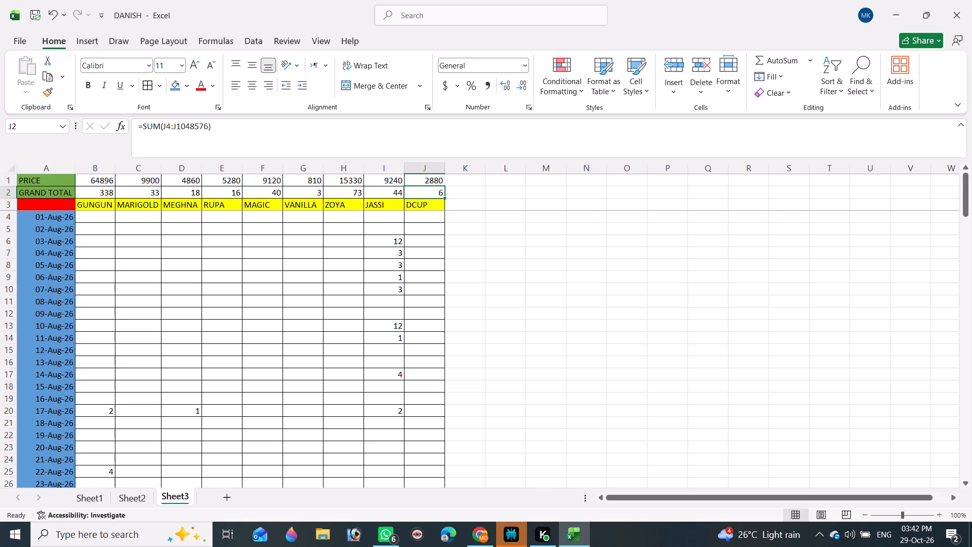
Apply all borders to the price and grand total cells B1:J2.
left_click_drag(96, 184, 417, 193)
type("HBA")
left_click(678, 270)
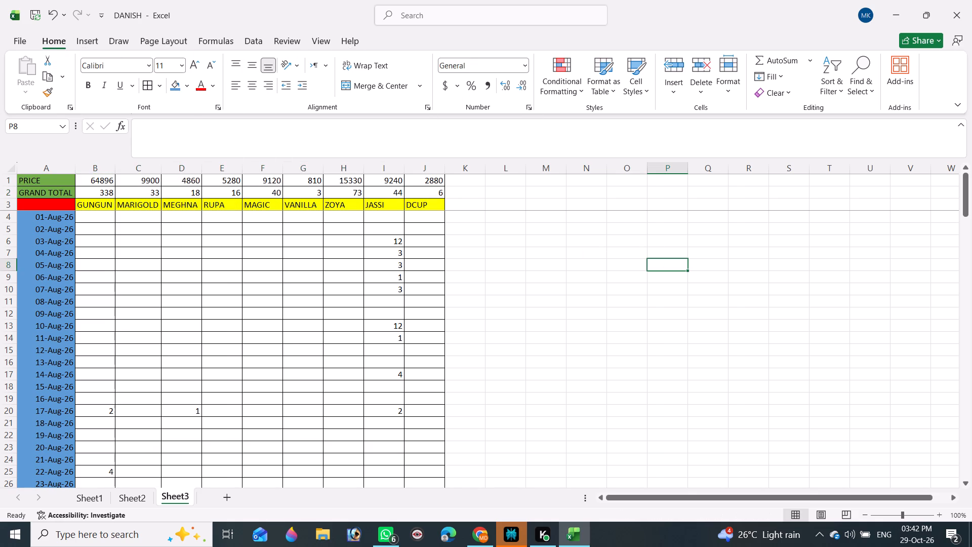
Total all the product prices in K1 with the formula =SUM(B1:J1).
left_click(470, 181)
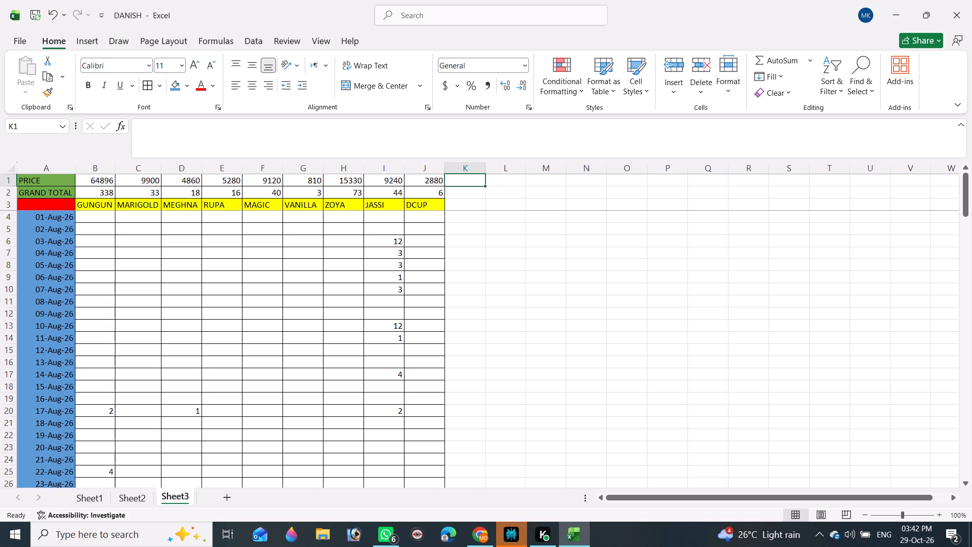
type("=SU,")
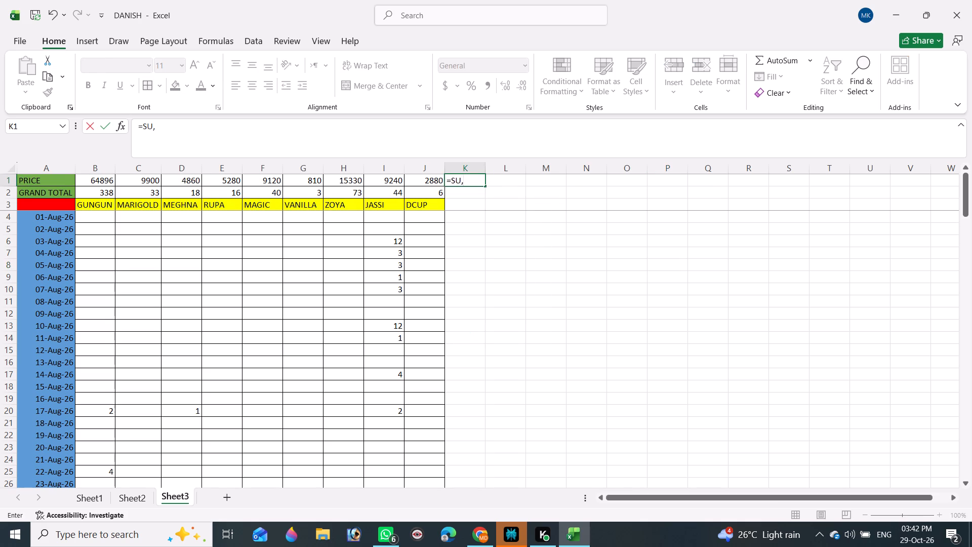
key("BackSpace")
type("M(")
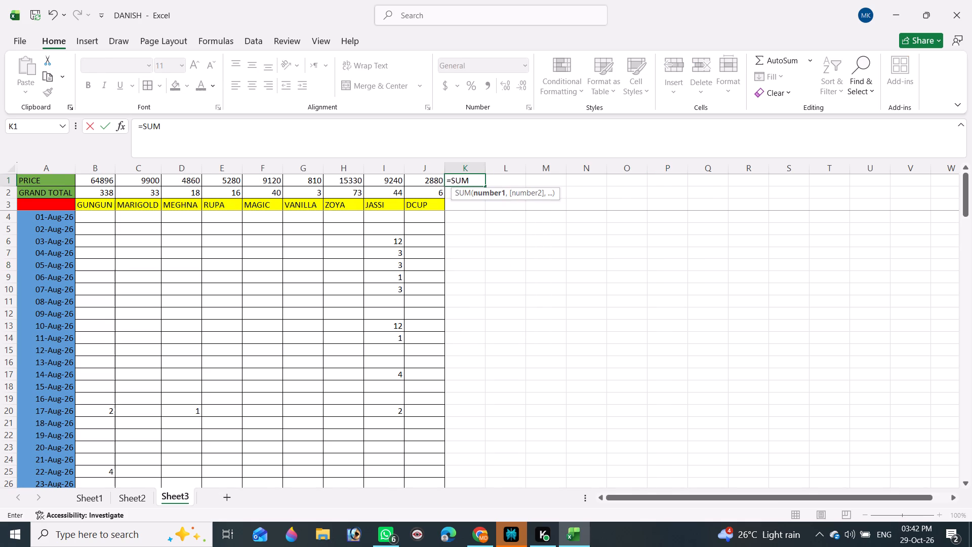
left_click_drag(108, 178, 437, 184)
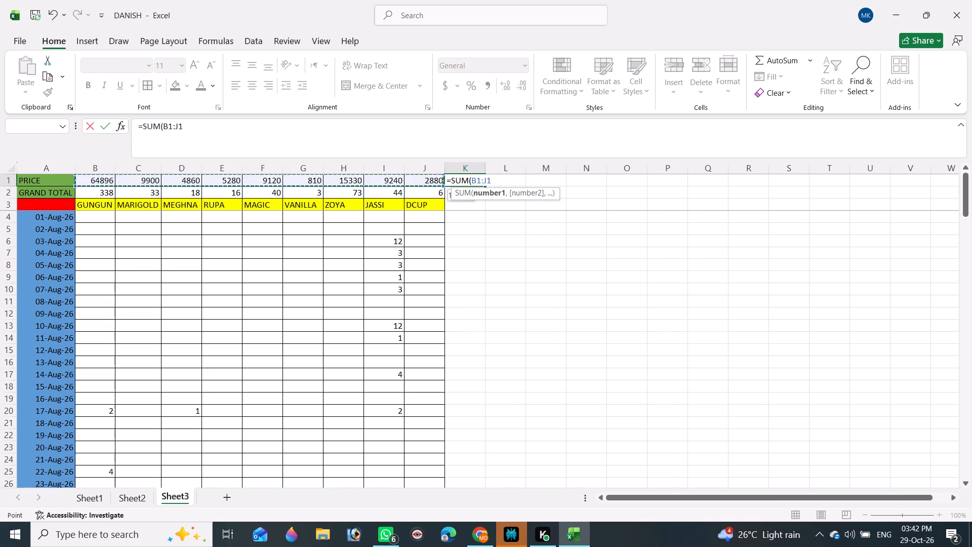
left_click_drag(437, 184, 438, 181)
key("Return")
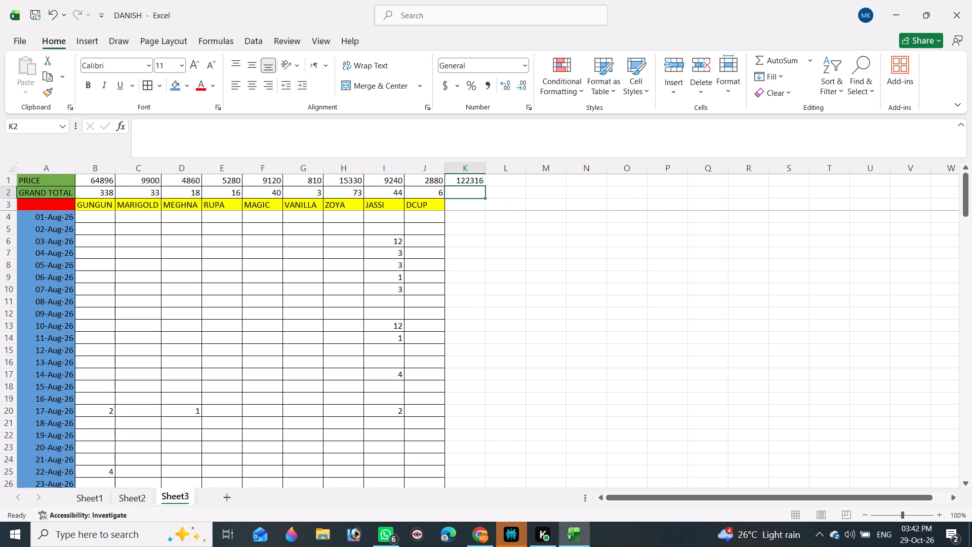
Save the workbook with the overall price total added.
left_click(601, 279)
key("ctrl+s")
key("ctrl+s")
key("ctrl+s")
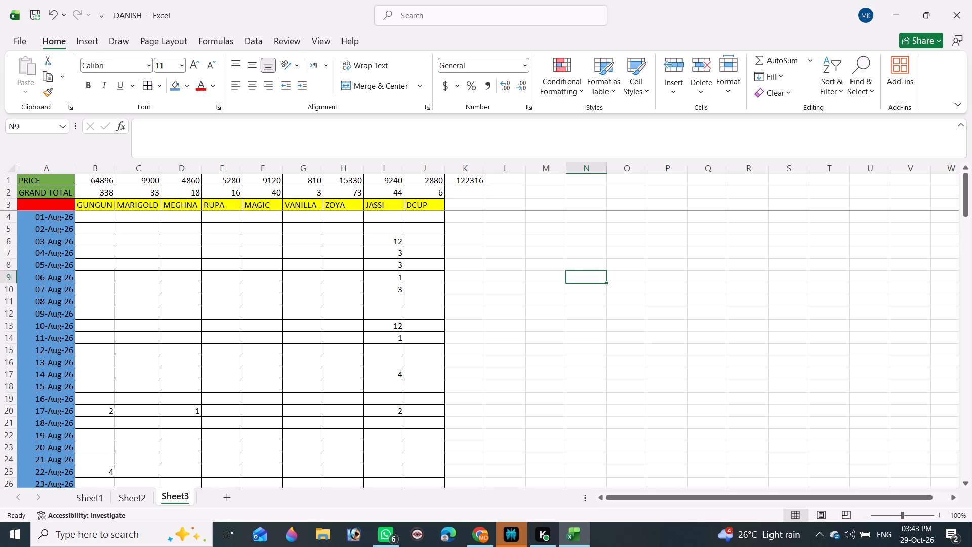
Make the overall price total in K1 bold.
left_click(478, 184)
left_click(88, 87)
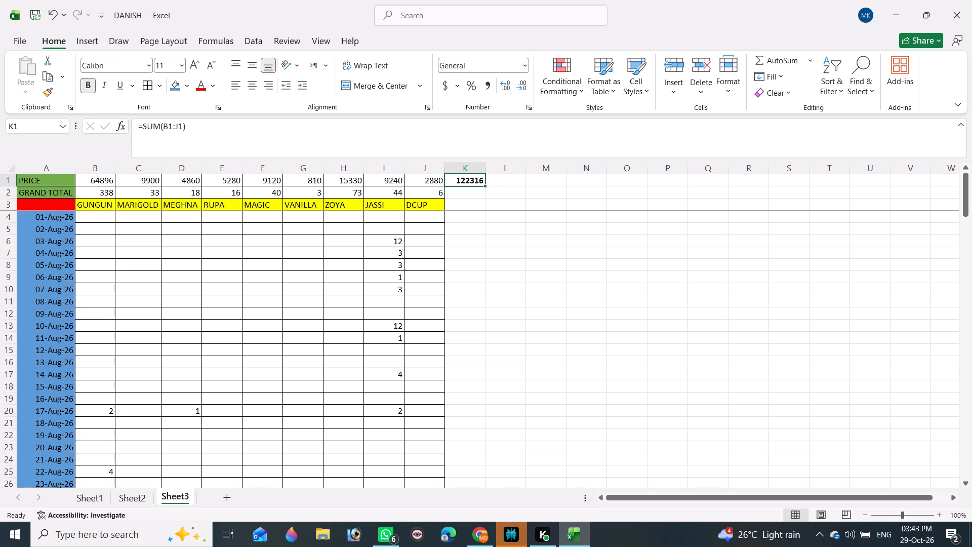
left_click(637, 343)
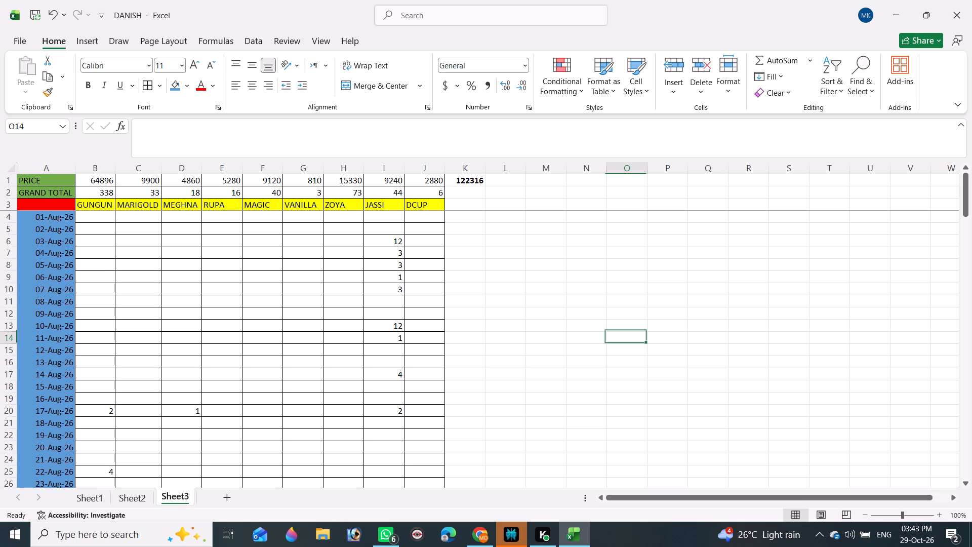